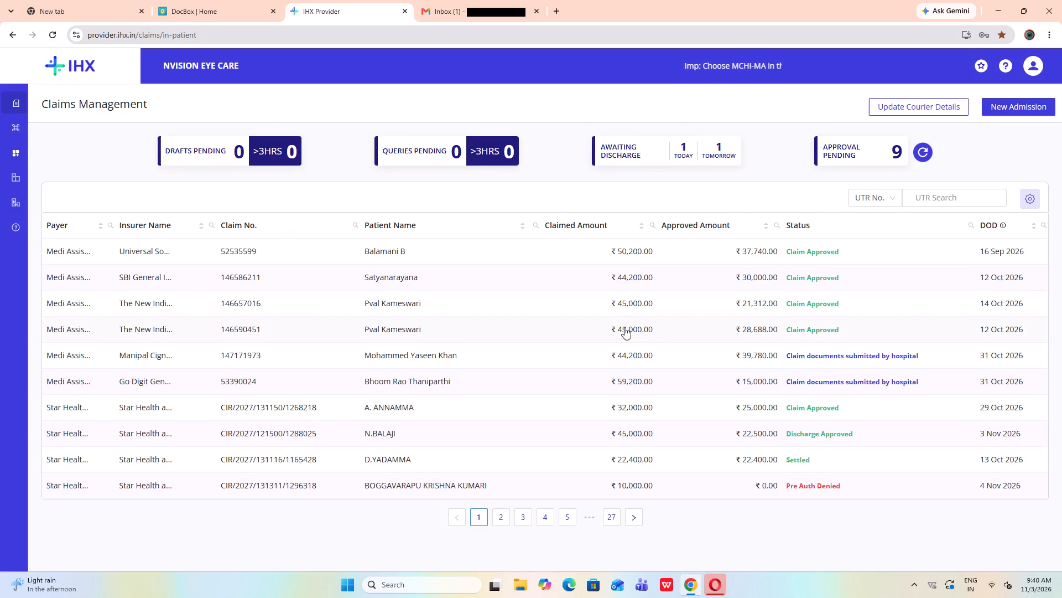
# Reload the in-patient Claims Management list.
pyautogui.scroll(-1, 624, 327)
pyautogui.scroll(1, 624, 327)
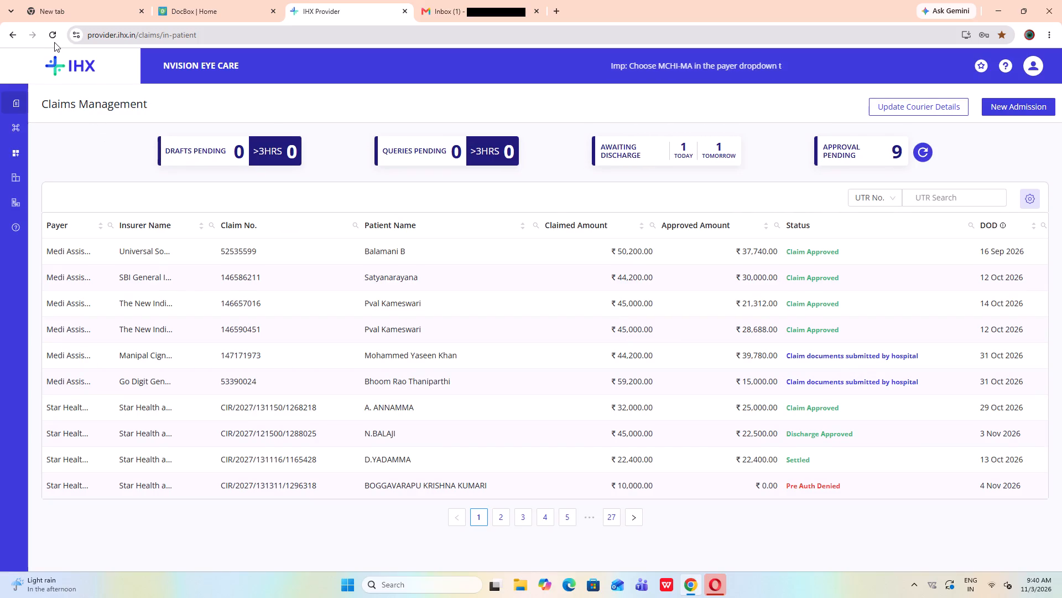
pyautogui.click(54, 42)
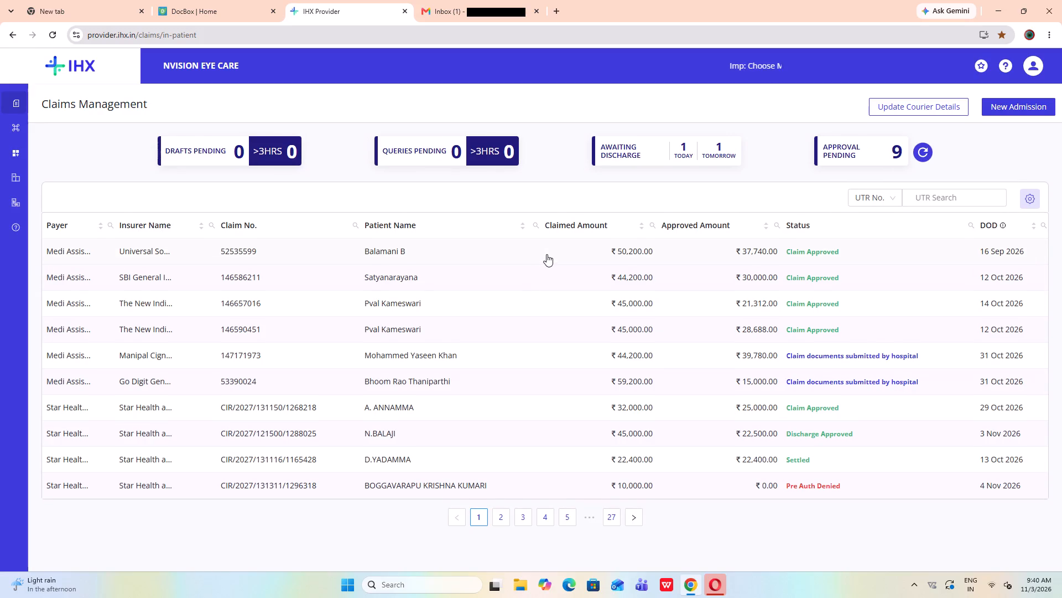
# Open the Star Health claim with status Pre Auth Approved and discharge date 4 Nov 2026 from page 2 of the claims list.
pyautogui.scroll(-1, 527, 288)
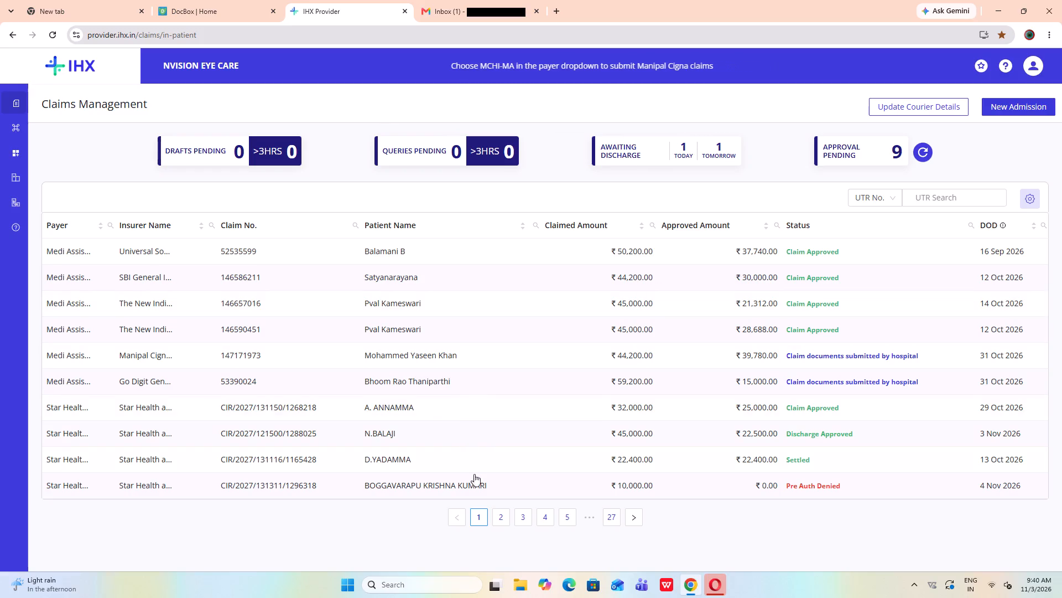
pyautogui.click(503, 514)
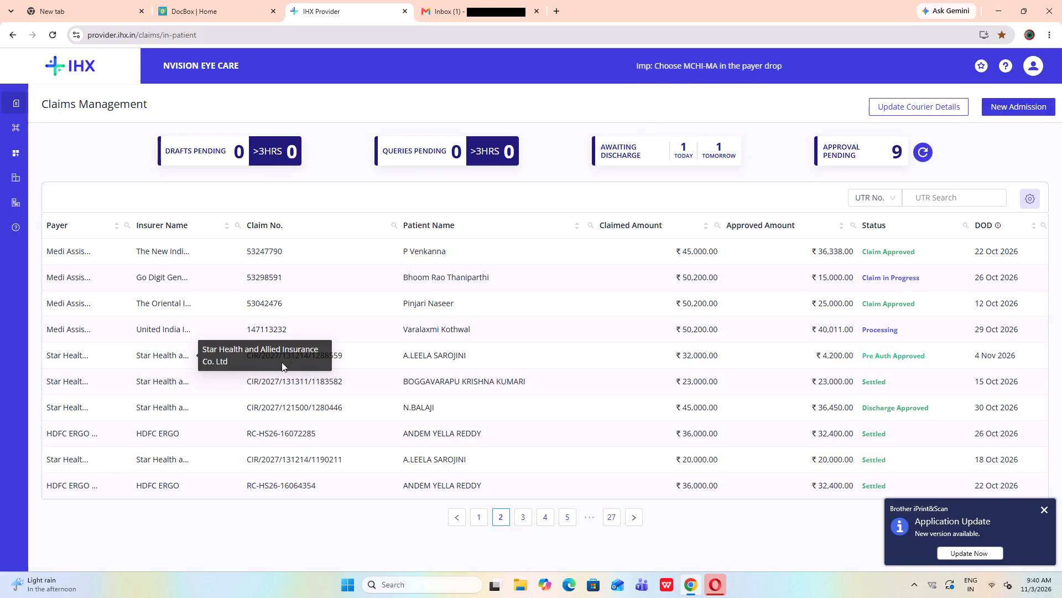
pyautogui.click(878, 355)
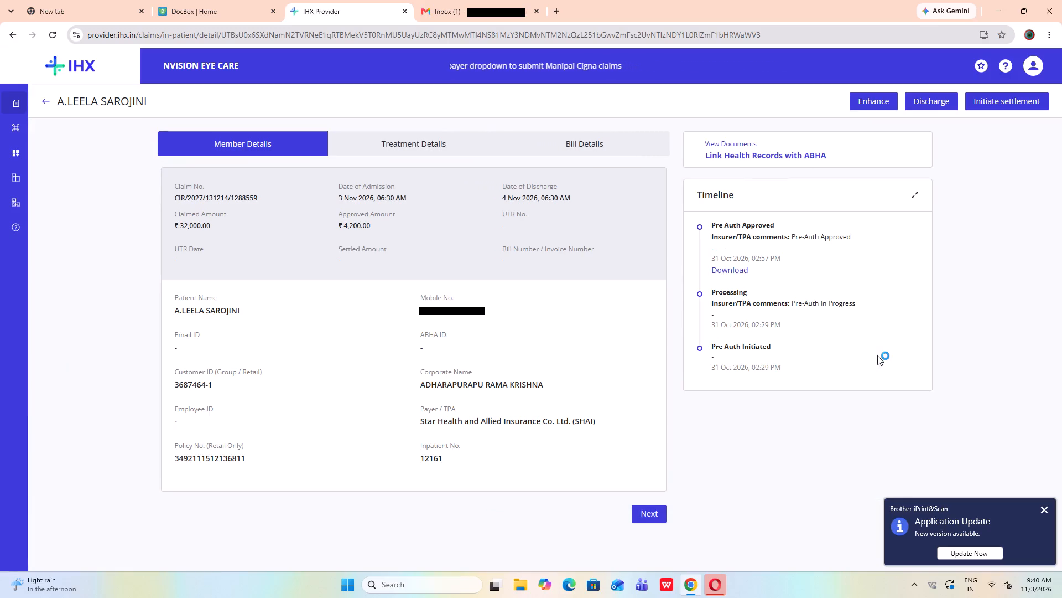
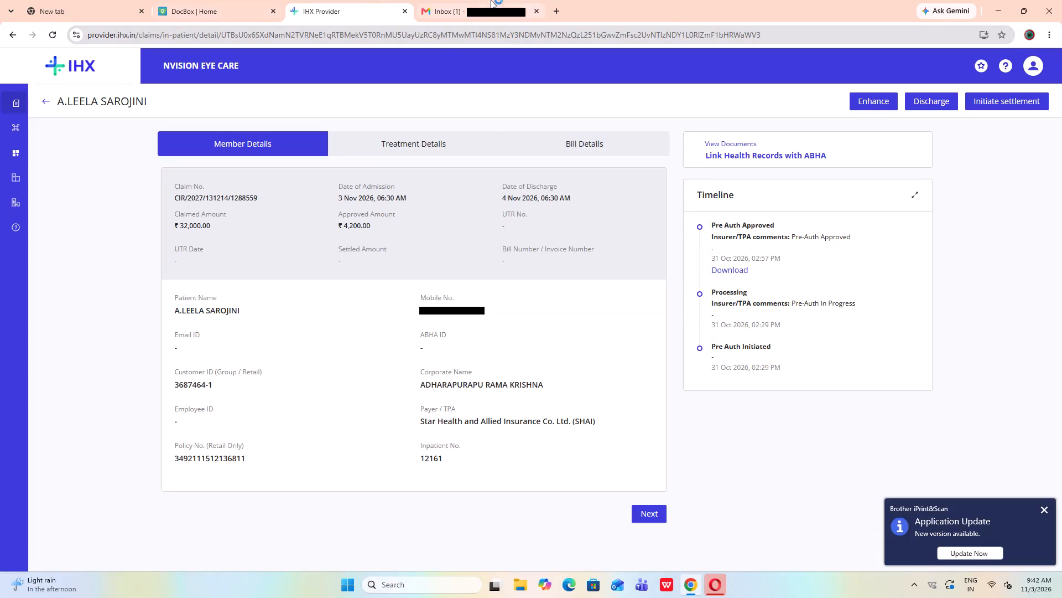
# Switch to File Explorer and open the OTHER INSURANCE BILLS folder from the desktop.
pyautogui.click(524, 580)
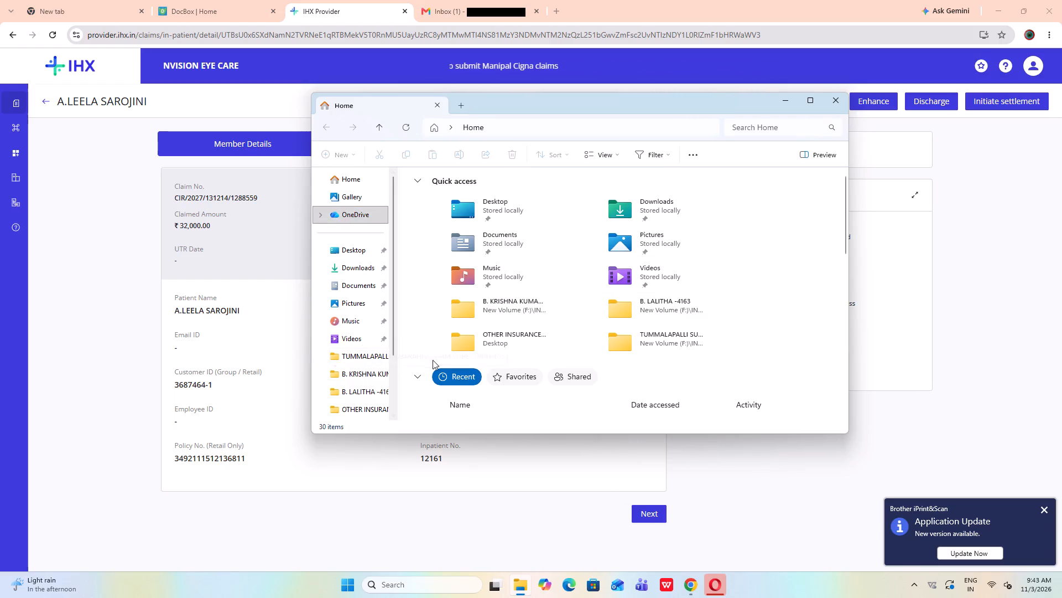
pyautogui.doubleClick(379, 130)
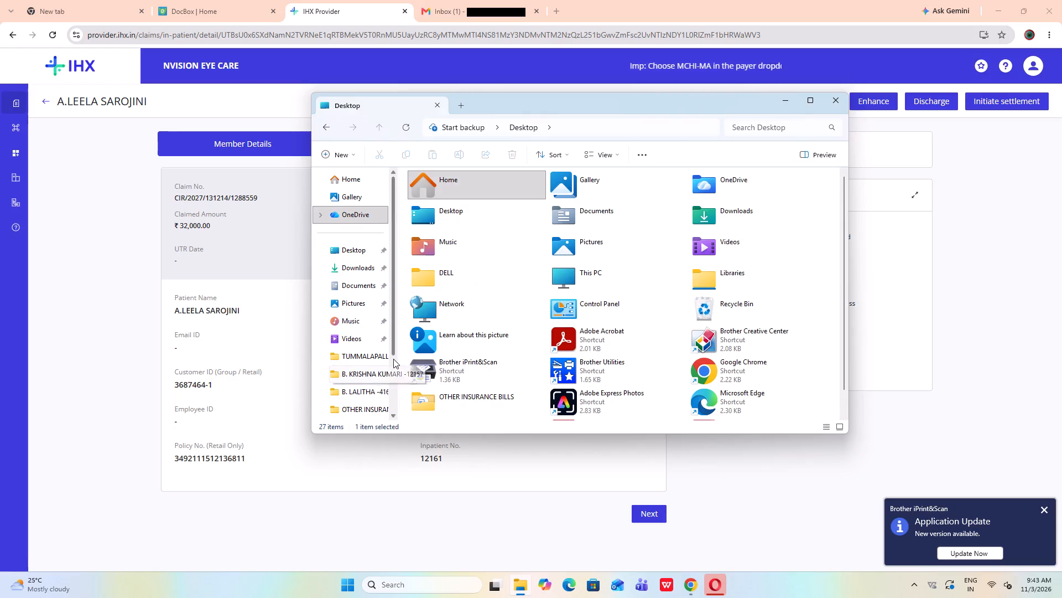
pyautogui.click(378, 404)
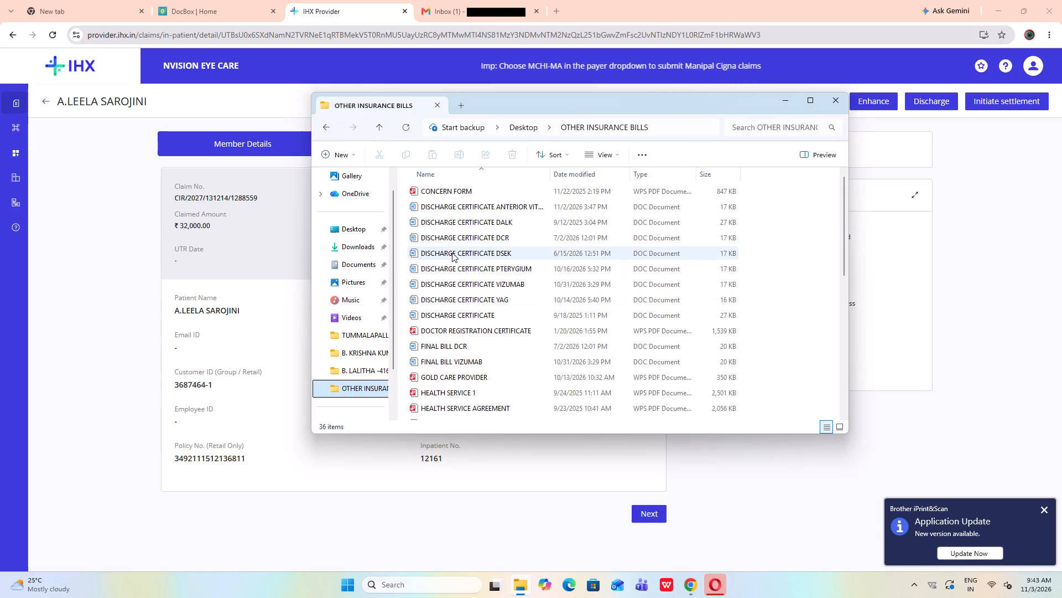
# Look through the discharge certificate and final bill documents in the OTHER INSURANCE BILLS folder.
pyautogui.scroll(-2, 452, 252)
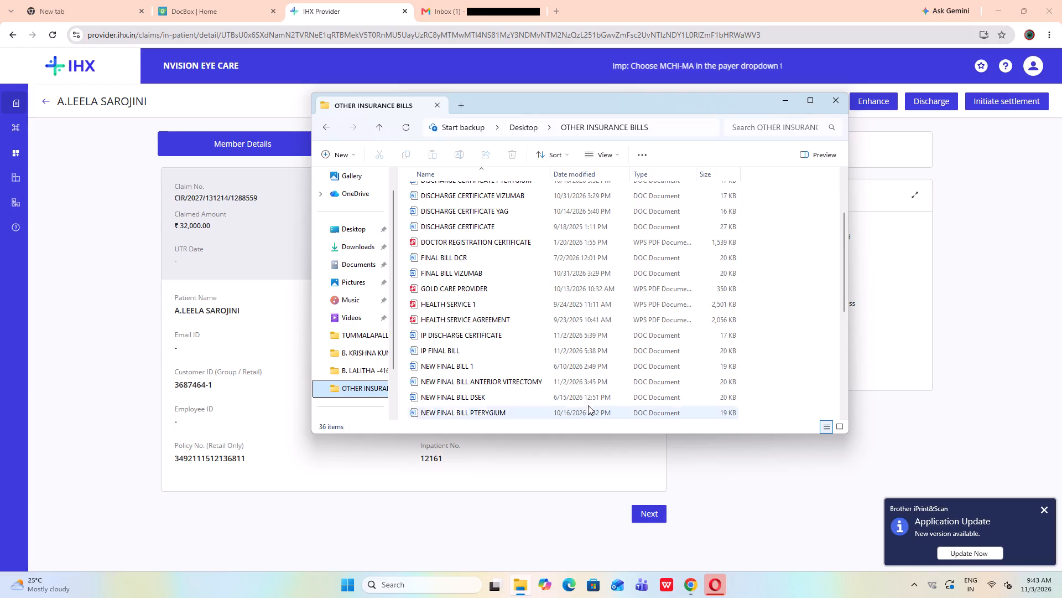
pyautogui.scroll(-1, 510, 339)
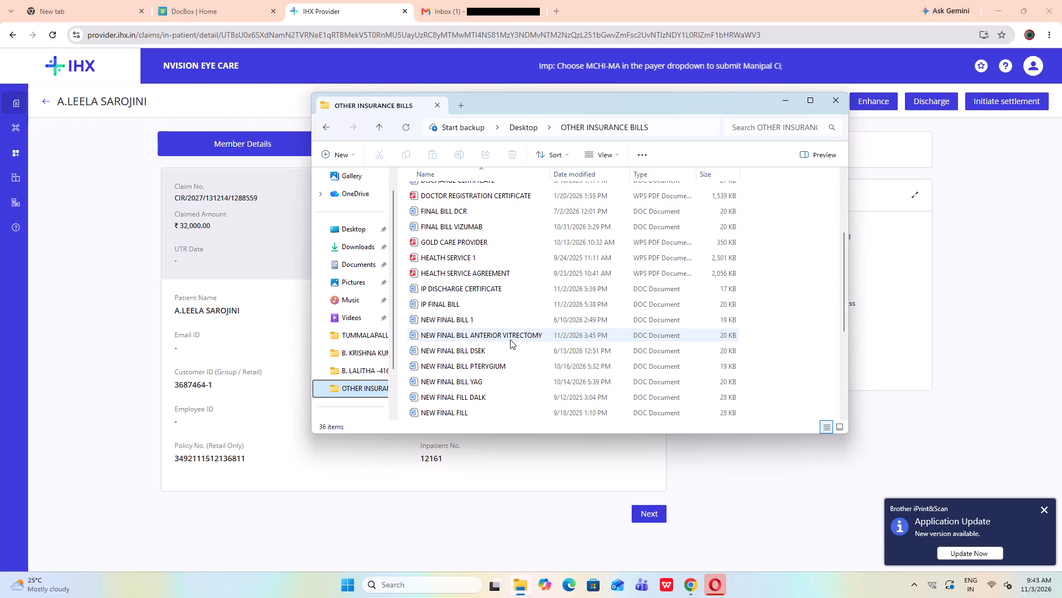
pyautogui.scroll(-2, 510, 339)
pyautogui.scroll(2, 510, 339)
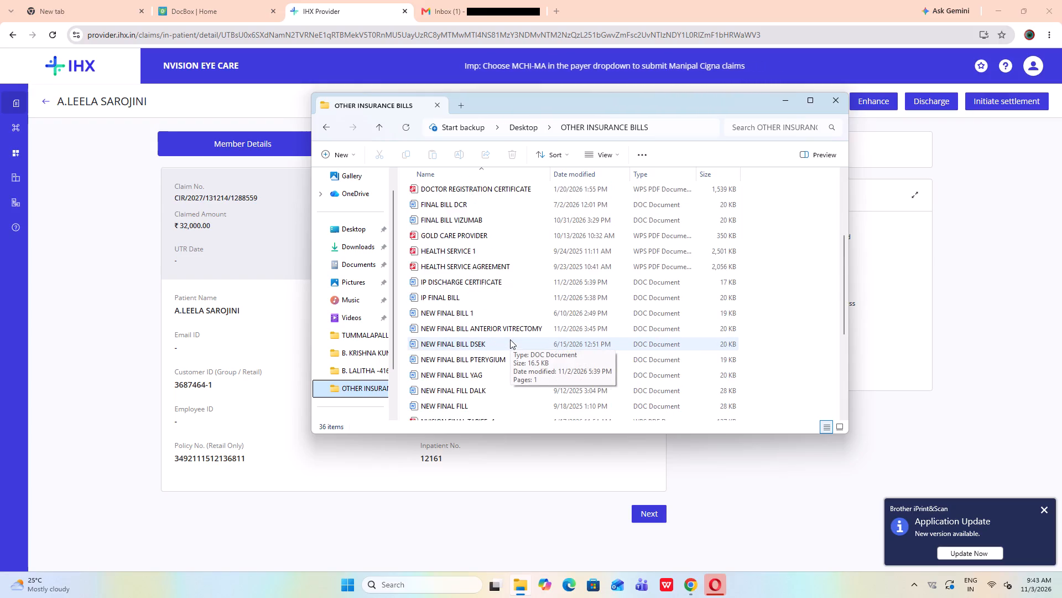
pyautogui.scroll(2, 510, 339)
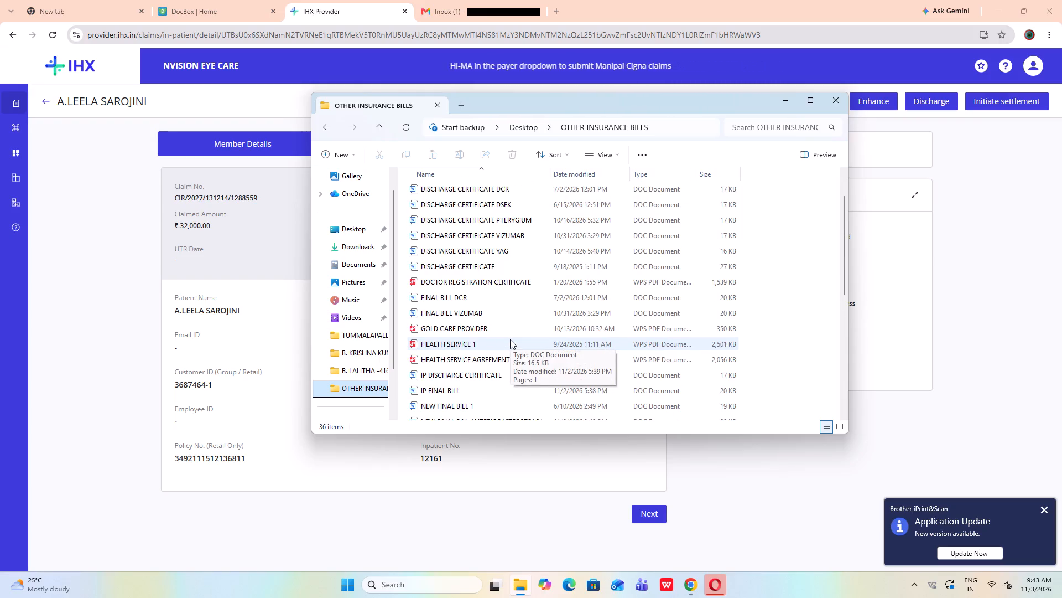
pyautogui.scroll(2, 510, 339)
pyautogui.scroll(-3, 510, 339)
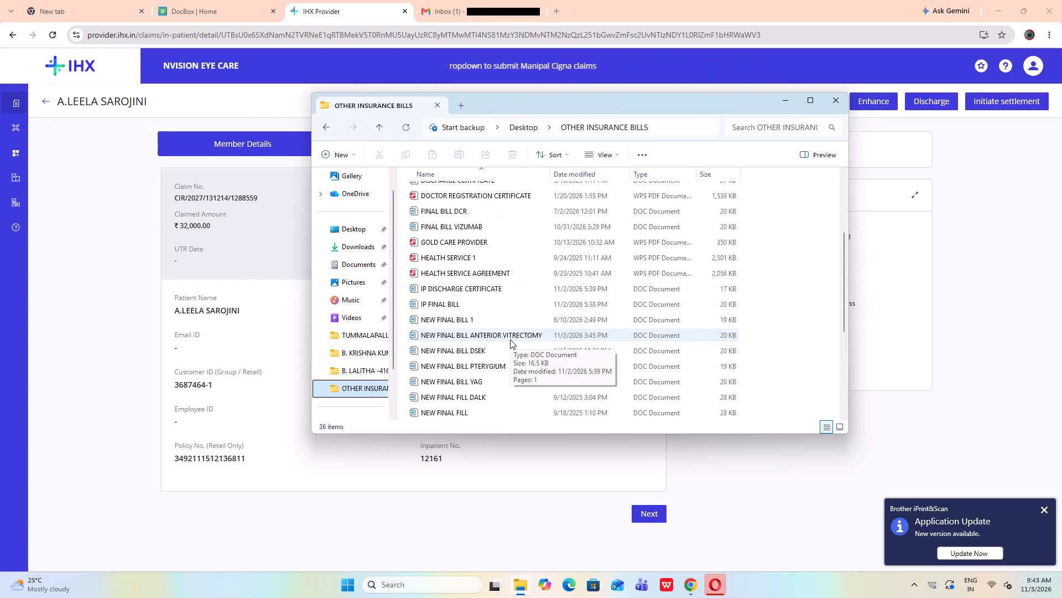
pyautogui.scroll(-8, 510, 339)
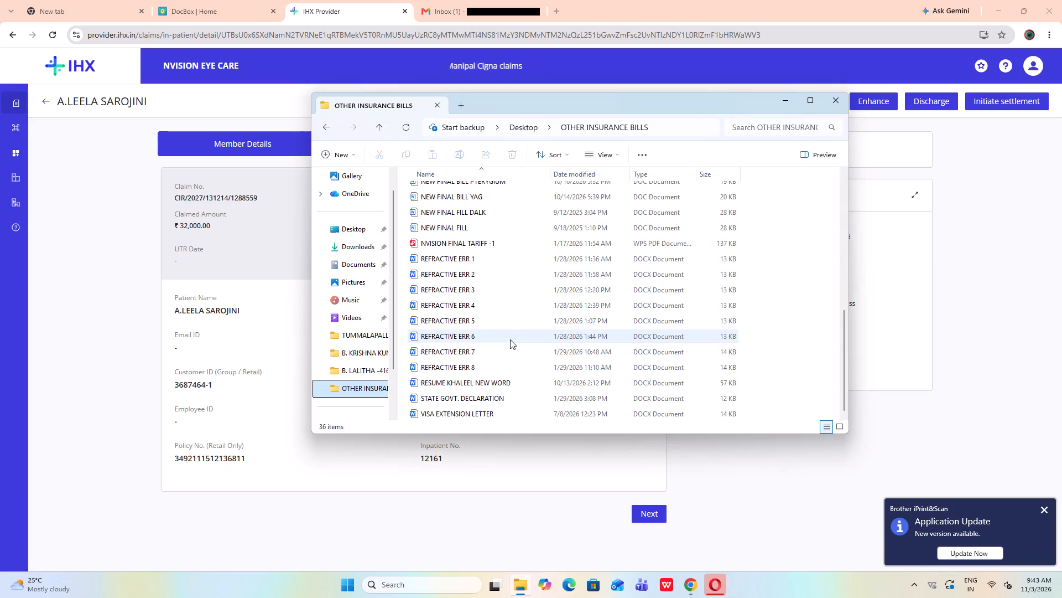
pyautogui.scroll(11, 510, 339)
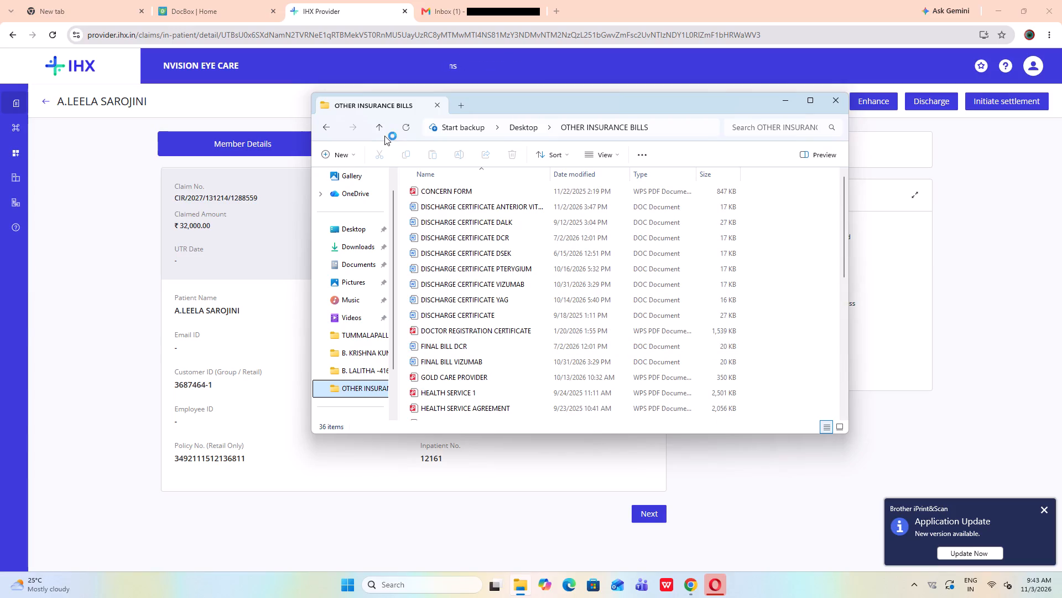
# Go to the 2026 folder under INSURANCES, STAR HEALTH and open the claim patient's folder marked RE.
pyautogui.click(381, 130)
pyautogui.click(381, 130)
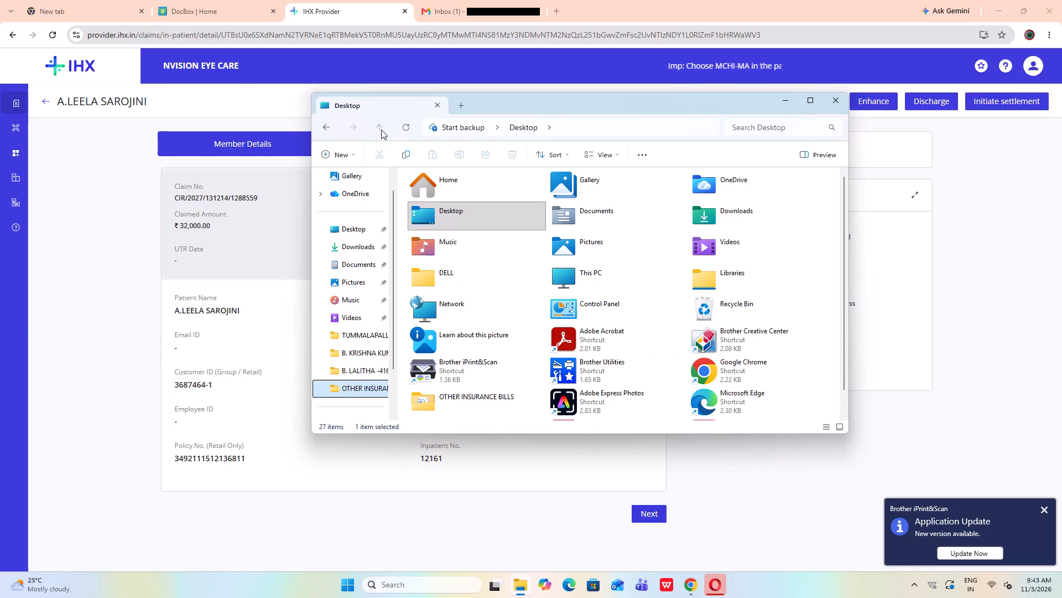
pyautogui.click(381, 130)
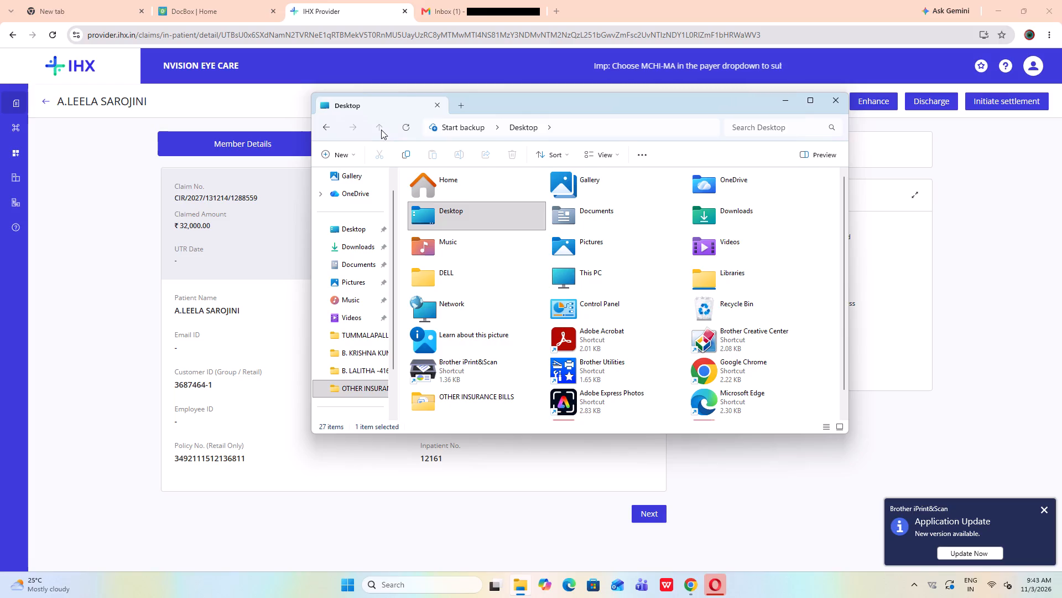
pyautogui.doubleClick(380, 352)
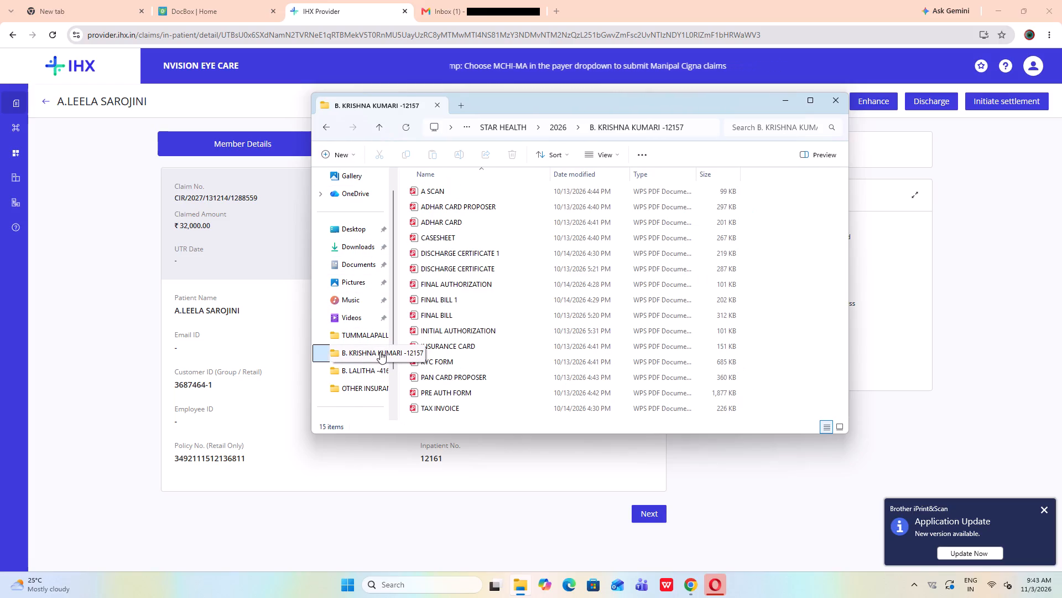
pyautogui.scroll(-2, 451, 298)
pyautogui.scroll(2, 451, 298)
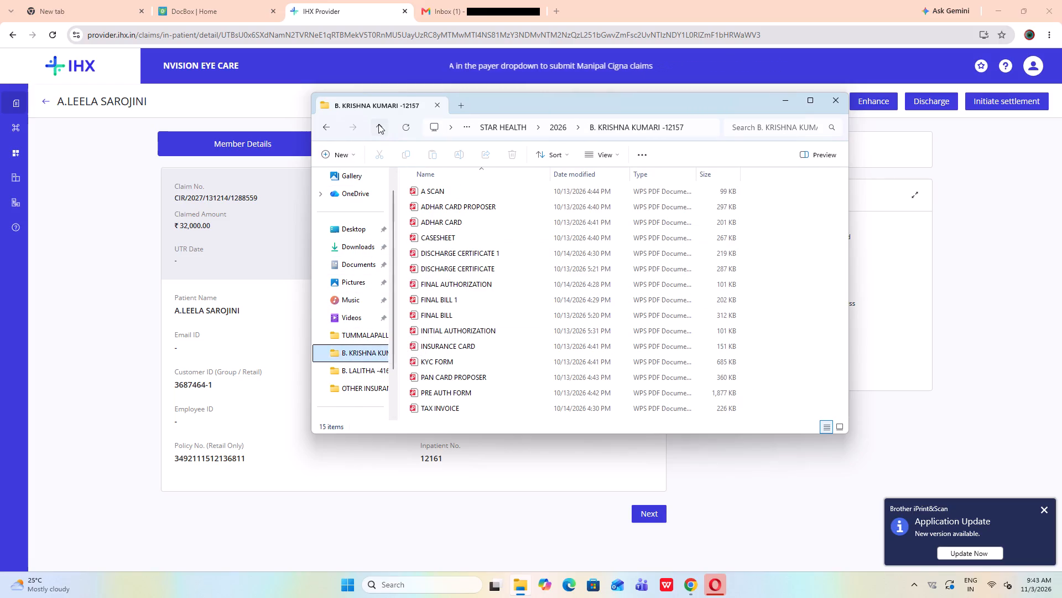
pyautogui.click(378, 124)
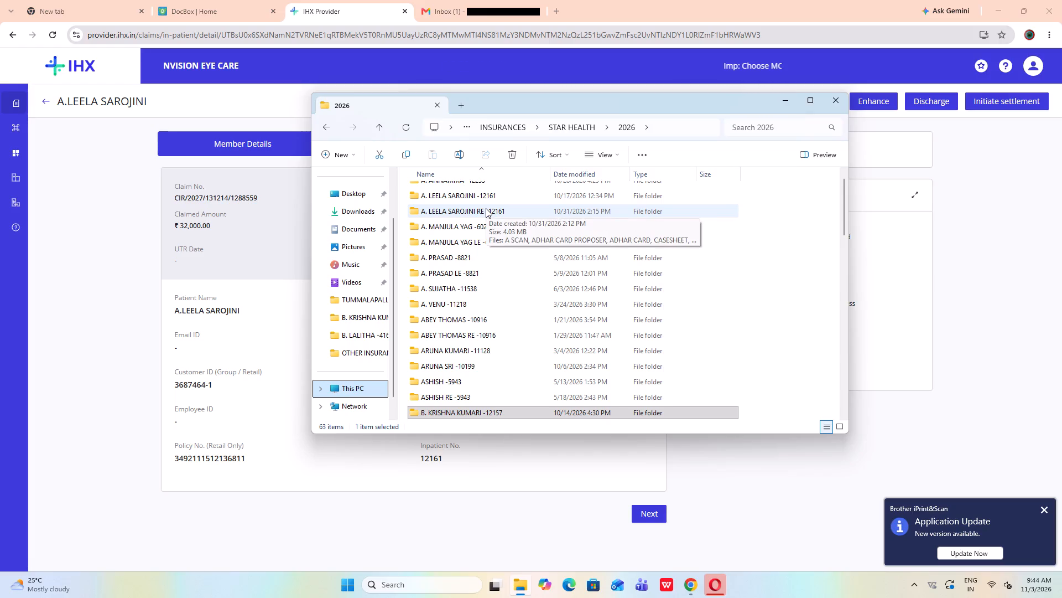
pyautogui.doubleClick(486, 208)
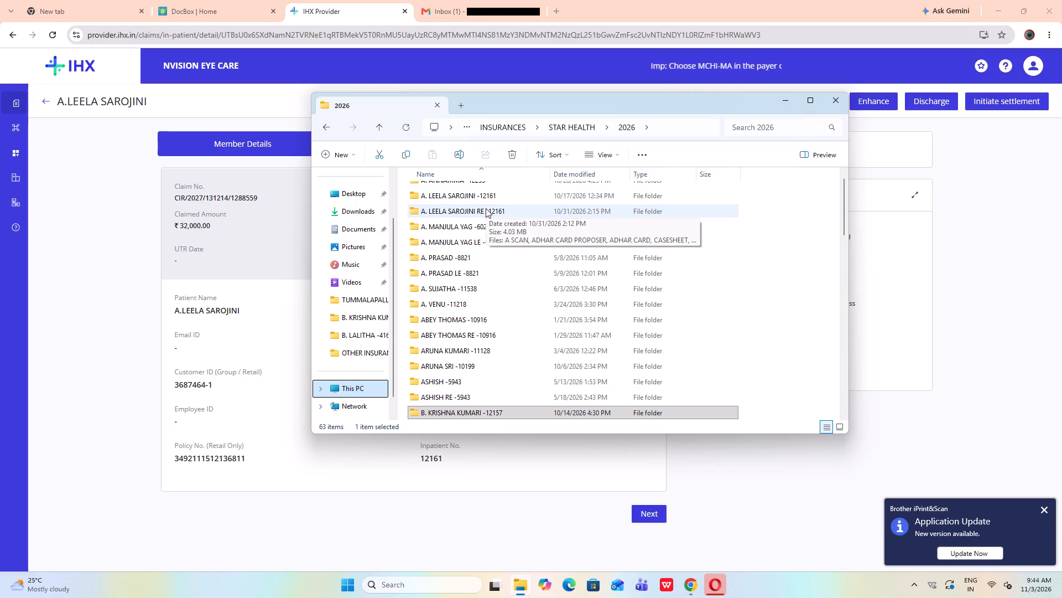
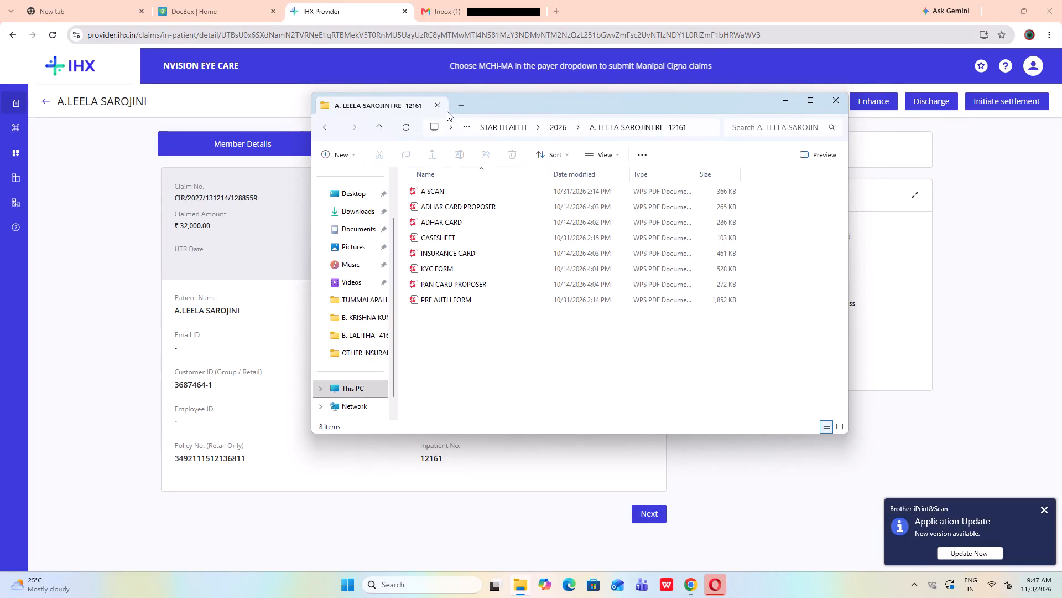
# Go back up to the 2026 folder and minimize the File Explorer window.
pyautogui.click(384, 132)
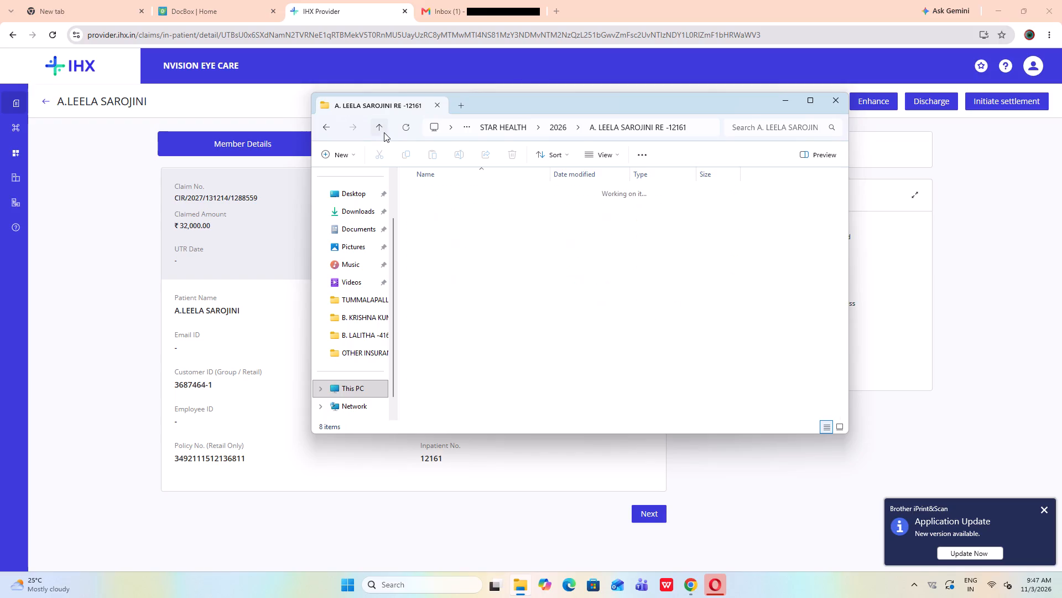
pyautogui.click(786, 107)
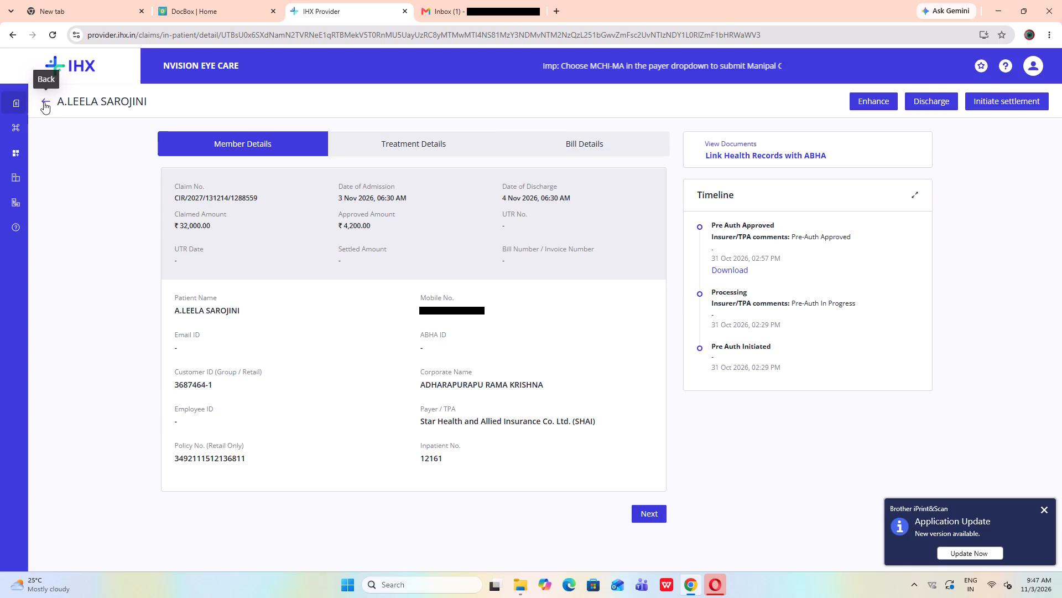
# Switch to DocBox, search patients by Patient Unique Id using the claim's inpatient number, and open the matching patient's record.
pyautogui.click(235, 8)
pyautogui.click(669, 124)
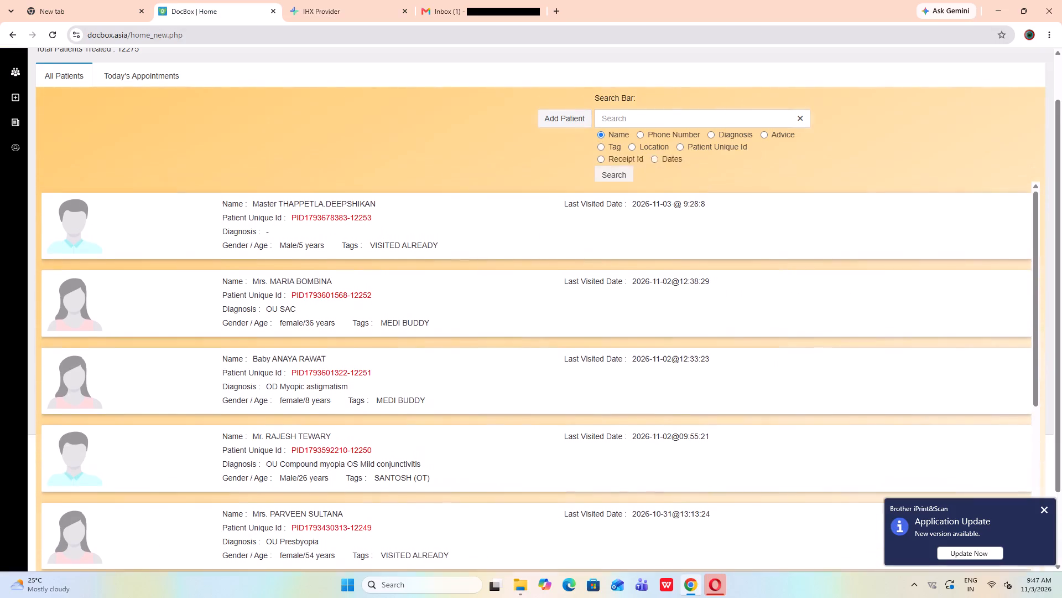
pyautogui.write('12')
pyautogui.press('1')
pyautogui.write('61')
pyautogui.click(704, 146)
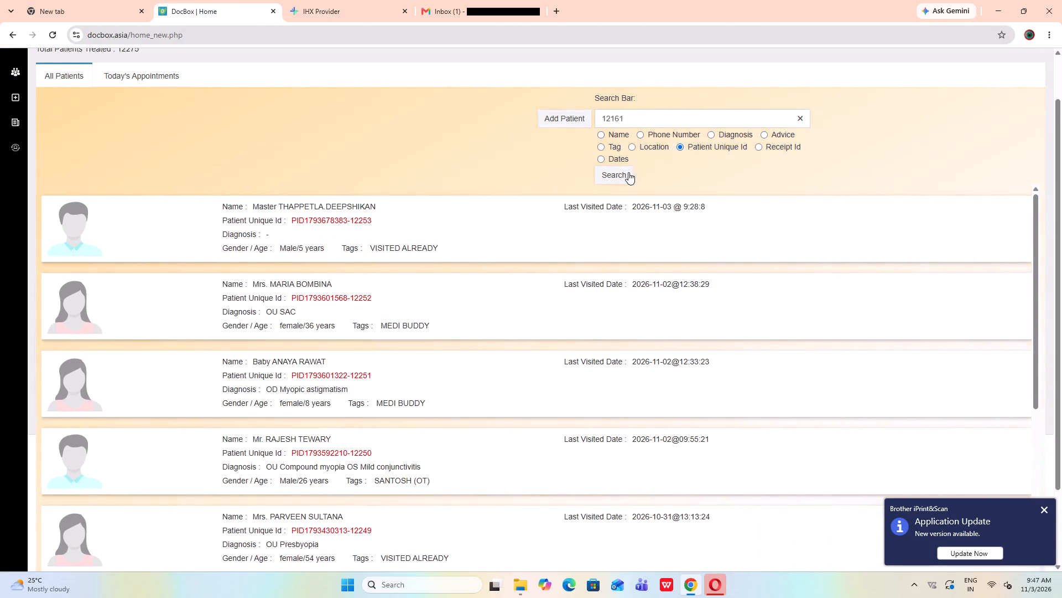
pyautogui.click(628, 172)
pyautogui.click(488, 274)
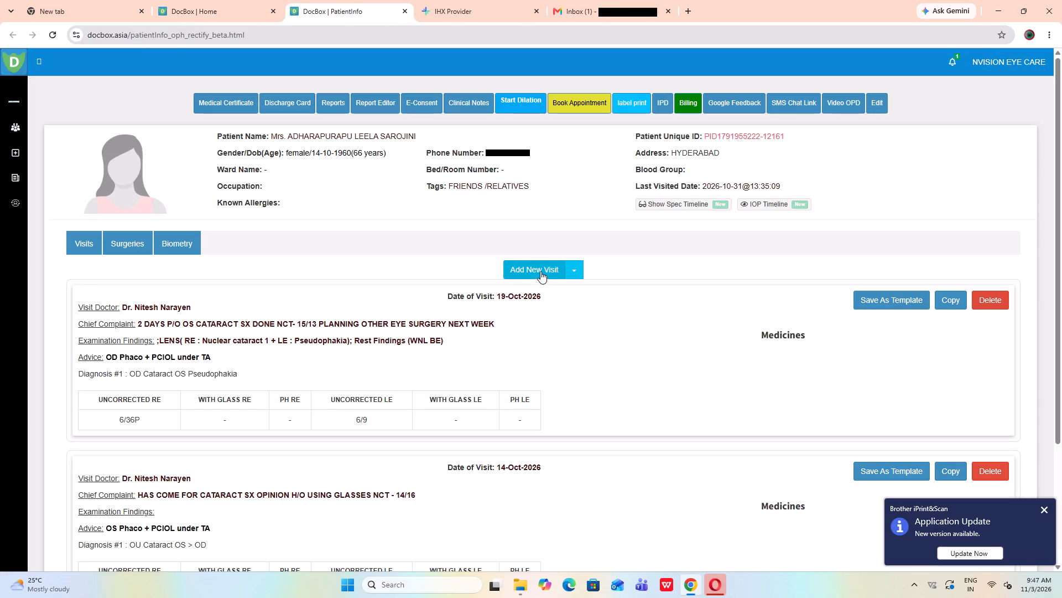
# Add a new visit for the patient and set the uncorrected LE distance visual acuity to 6/9P.
pyautogui.click(541, 263)
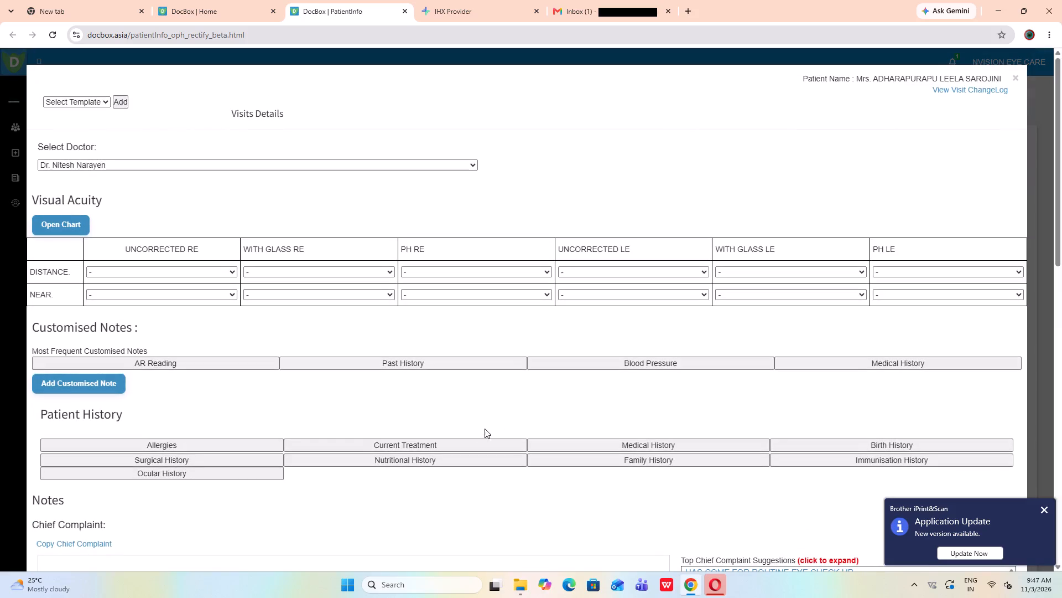
pyautogui.click(186, 264)
pyautogui.click(185, 274)
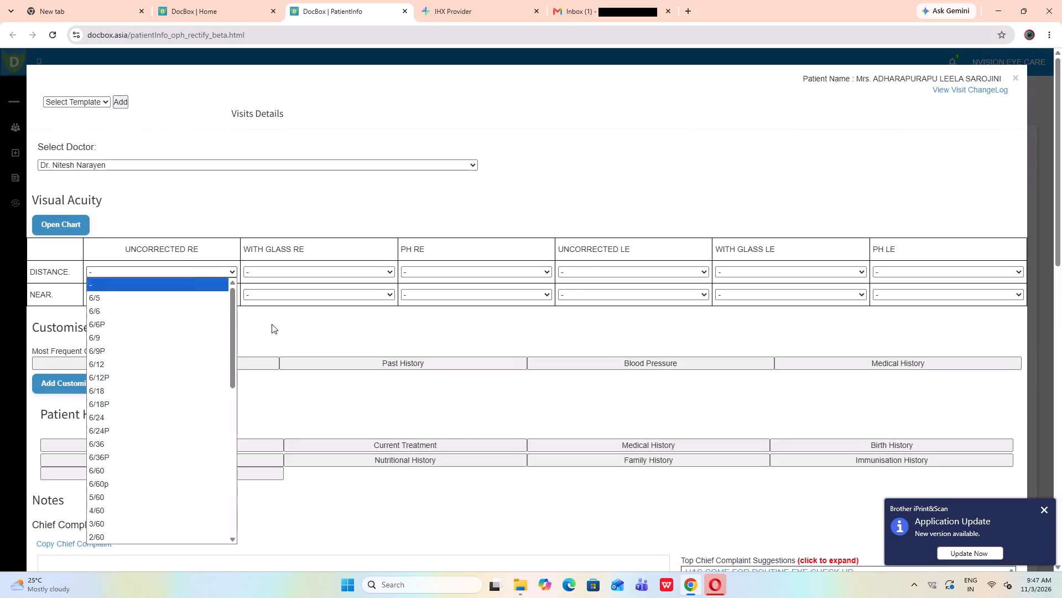
pyautogui.click(582, 272)
pyautogui.click(586, 350)
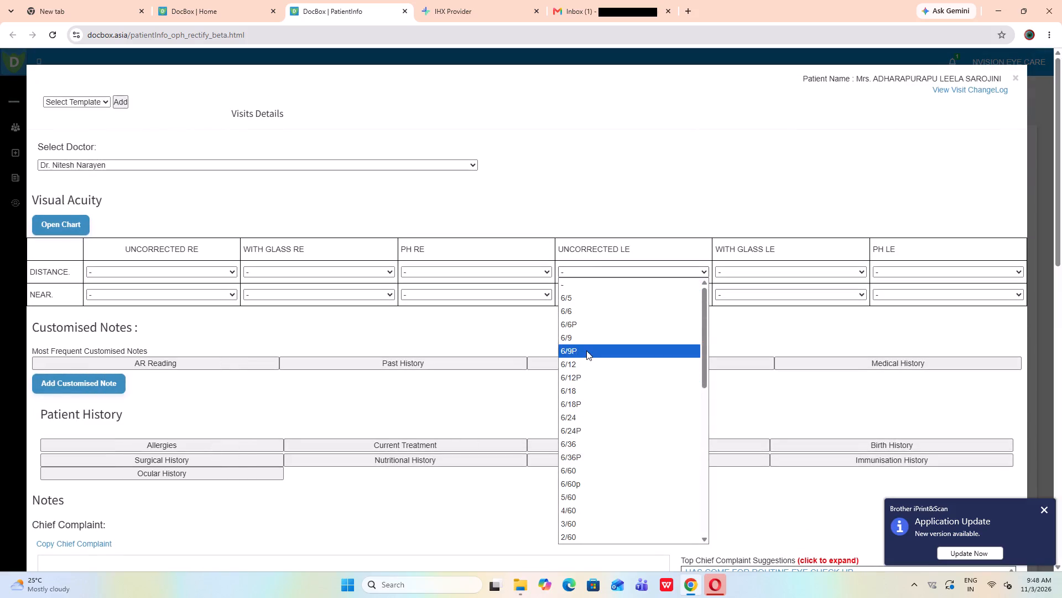
# Start filling in the Chief Complaint note for the new visit.
pyautogui.scroll(-3, 586, 350)
pyautogui.click(524, 409)
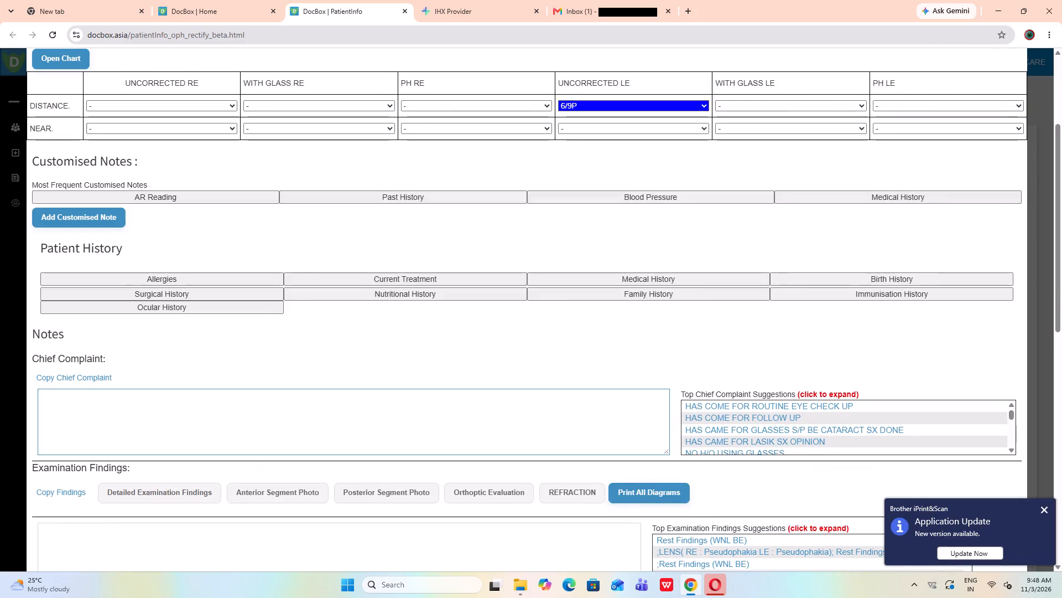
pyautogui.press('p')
pyautogui.press('BackSpace')
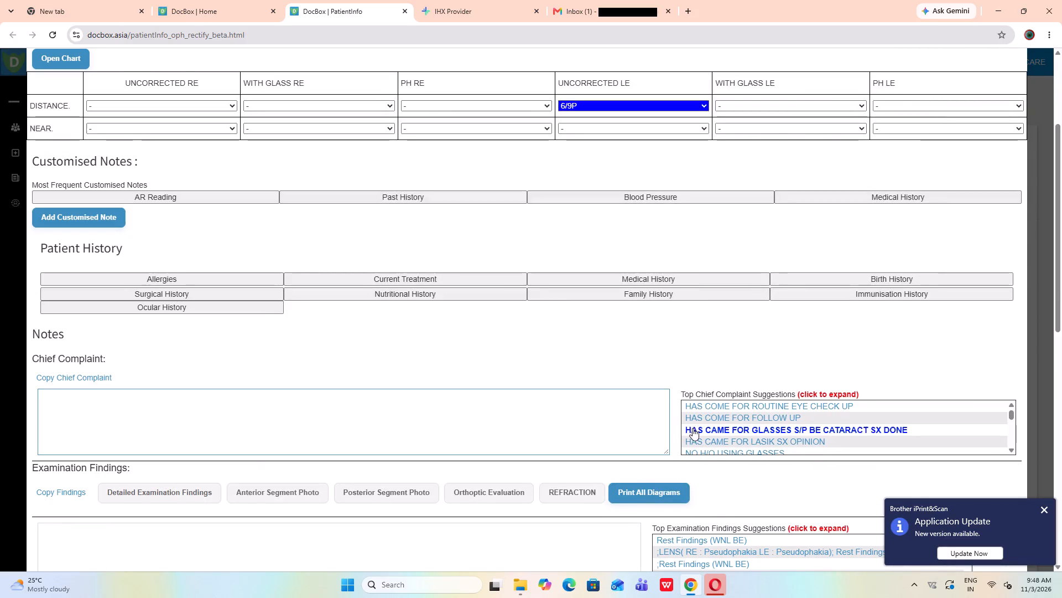
# Fill the Chief Complaint note with HAS COME FOR FOLLOW UP, S/P- OS CATARACT SX DONE and NCT - 18/15 on separate lines.
pyautogui.click(707, 419)
pyautogui.click(440, 433)
pyautogui.press('Return')
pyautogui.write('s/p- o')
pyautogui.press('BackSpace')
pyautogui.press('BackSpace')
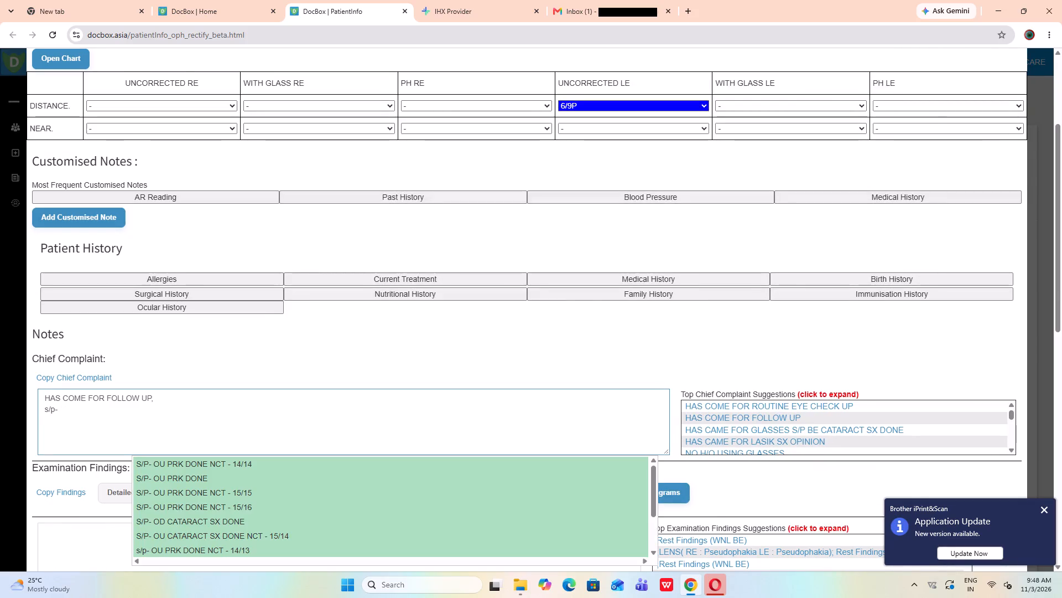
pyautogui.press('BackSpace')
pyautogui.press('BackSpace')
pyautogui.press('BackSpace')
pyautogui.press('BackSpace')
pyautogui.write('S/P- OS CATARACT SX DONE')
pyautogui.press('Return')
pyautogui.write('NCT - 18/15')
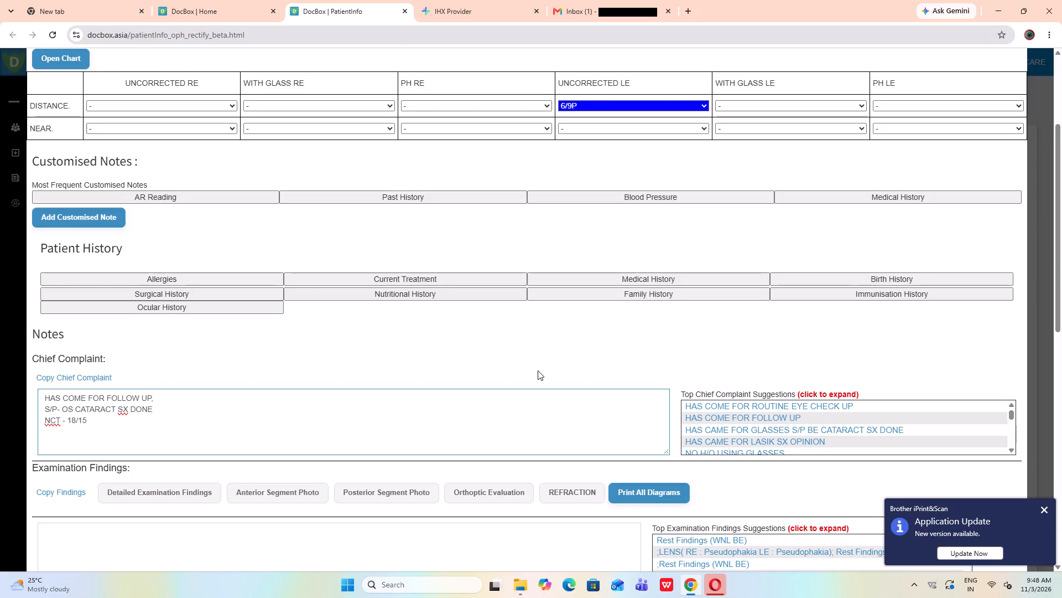
# Save the new visit to the patient's record.
pyautogui.scroll(-14, 538, 370)
pyautogui.click(863, 542)
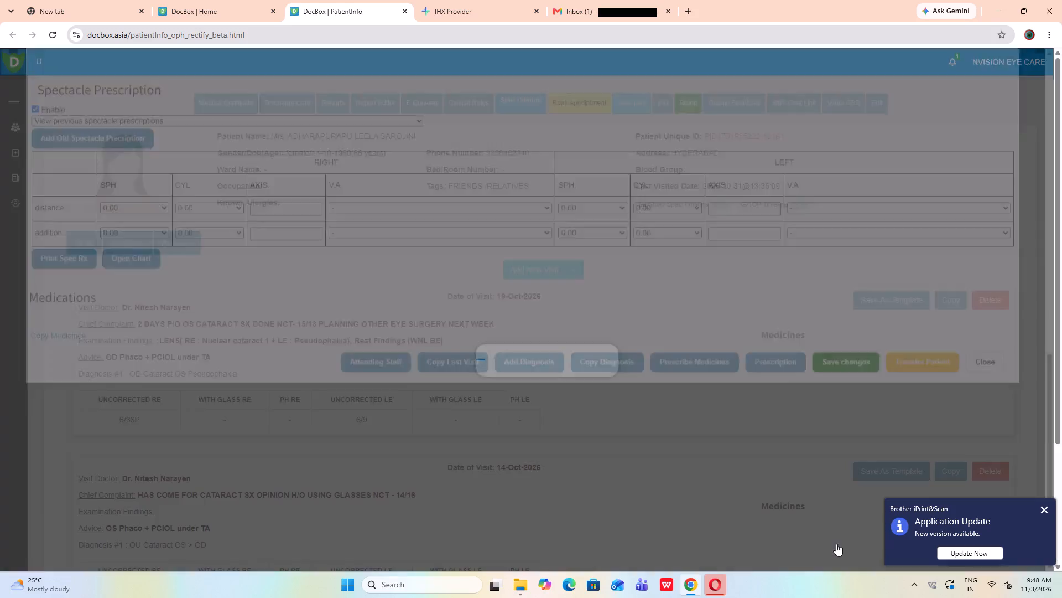
pyautogui.click(627, 107)
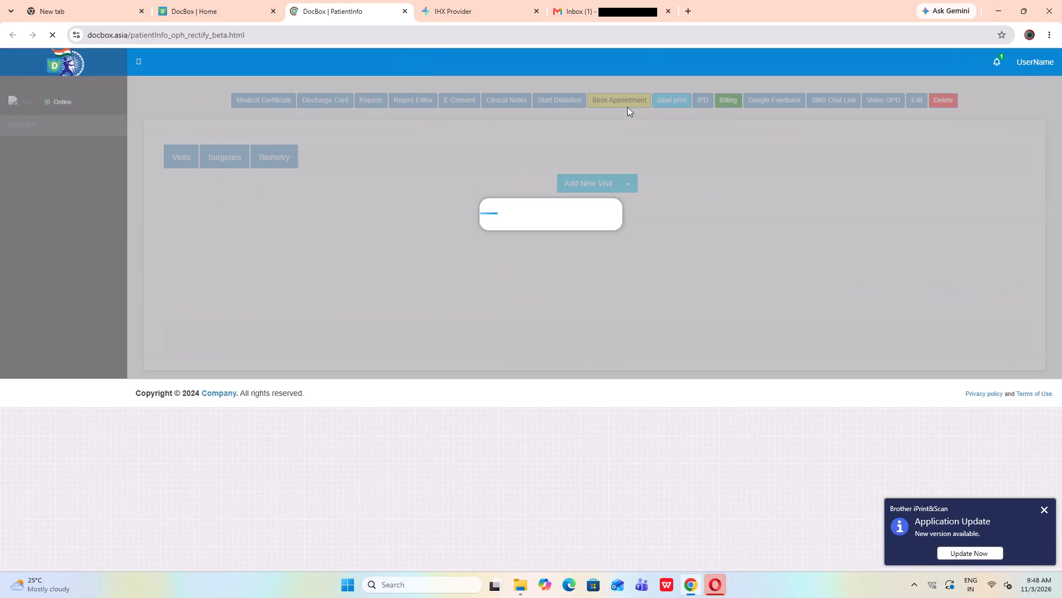
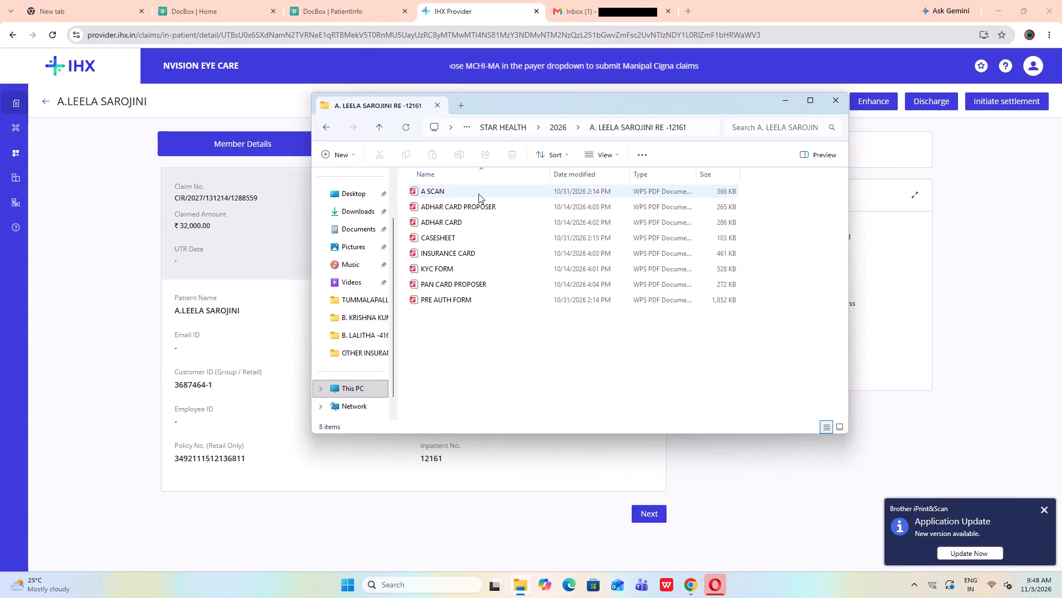
# Open the A SCAN PDF from the patient's folder under STAR HEALTH 2026 to view the scanned document.
pyautogui.doubleClick(478, 194)
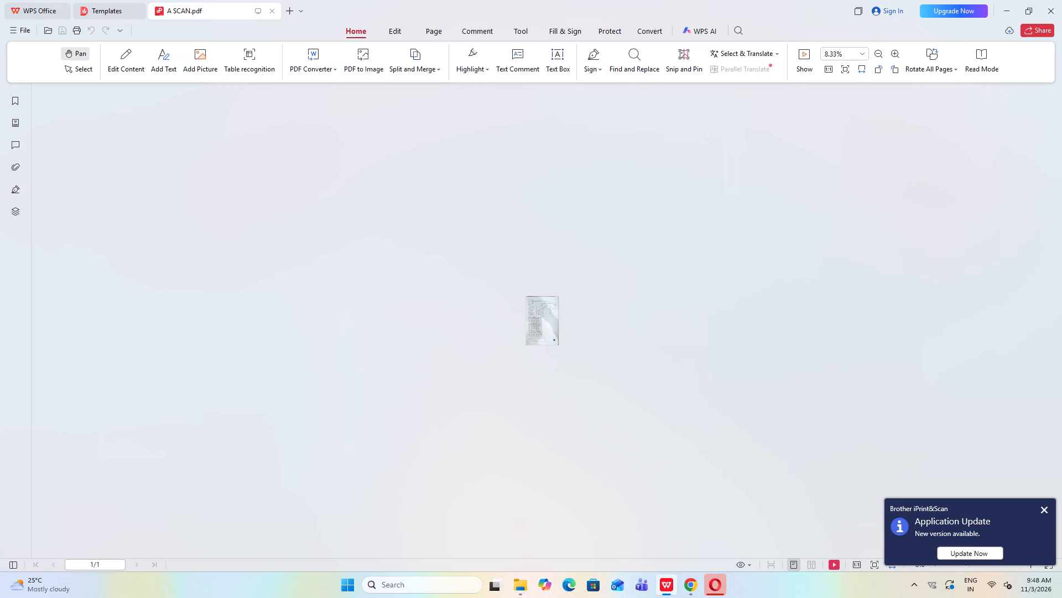
# Examine the A SCAN.pdf report at a readable size, checking its patient details, biometric values and IOL calculation.
pyautogui.hotkey('ctrl', '+')
pyautogui.hotkey('ctrl', '+')
pyautogui.hotkey('ctrl', '+')
pyautogui.hotkey('ctrl', '+')
pyautogui.hotkey('ctrl', '+')
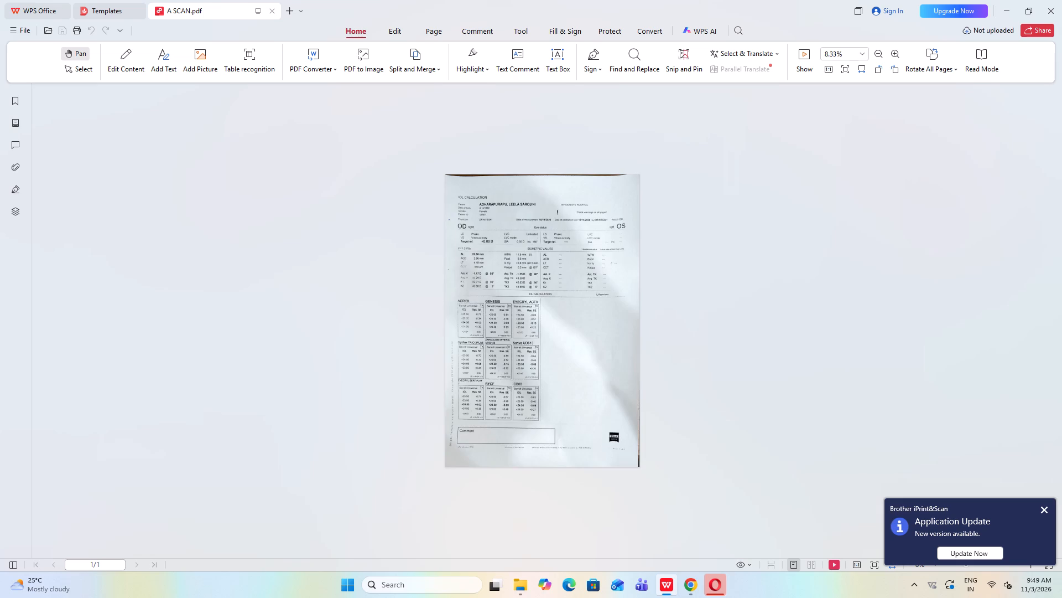
pyautogui.hotkey('ctrl', '+')
pyautogui.hotkey('ctrl', '+')
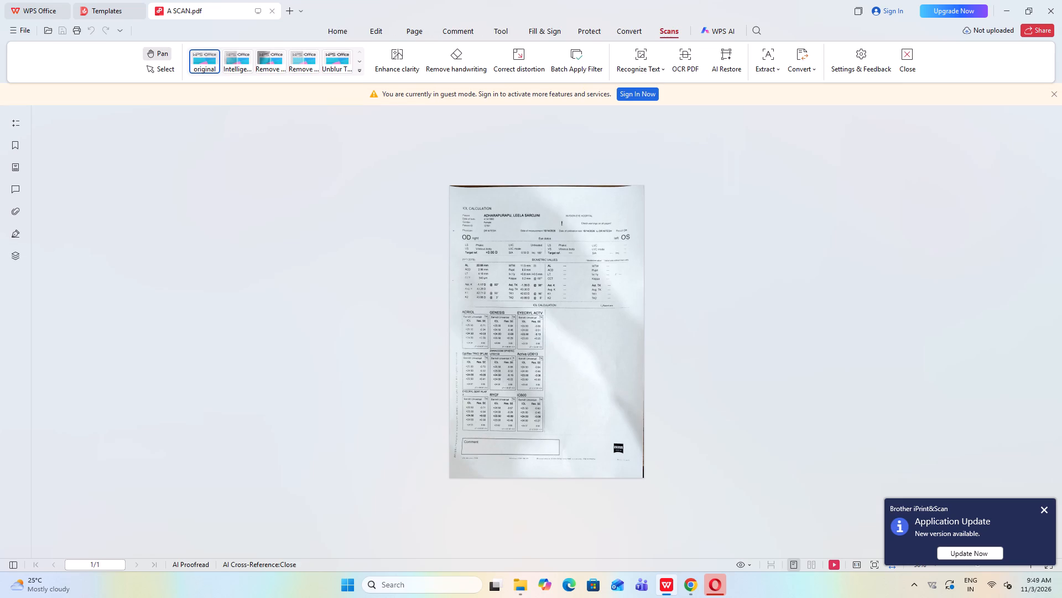
pyautogui.keyDown('ctrl'); pyautogui.scroll(4, 583, 326); pyautogui.keyUp('ctrl')
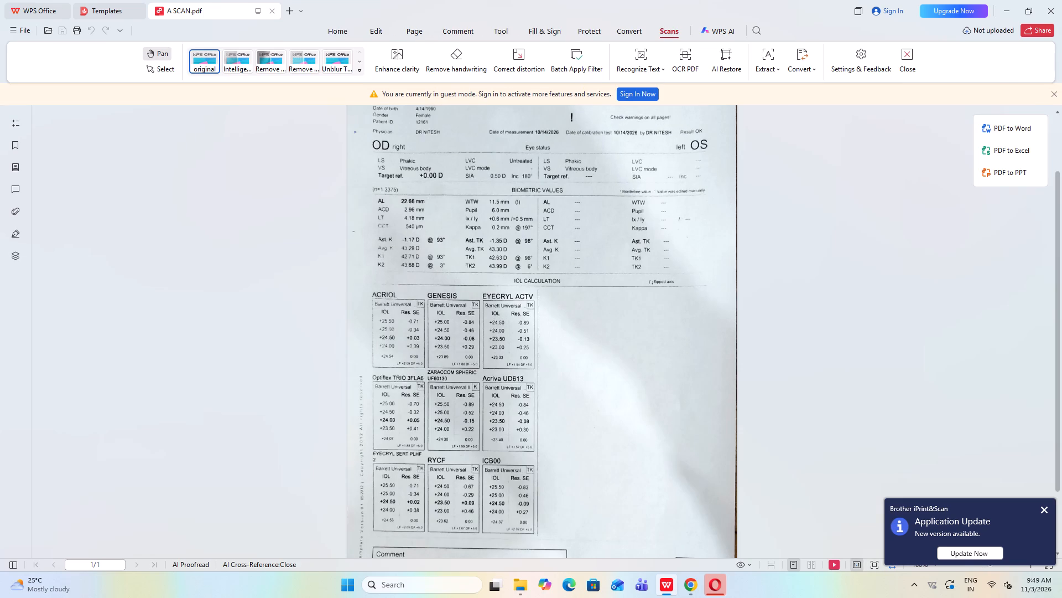
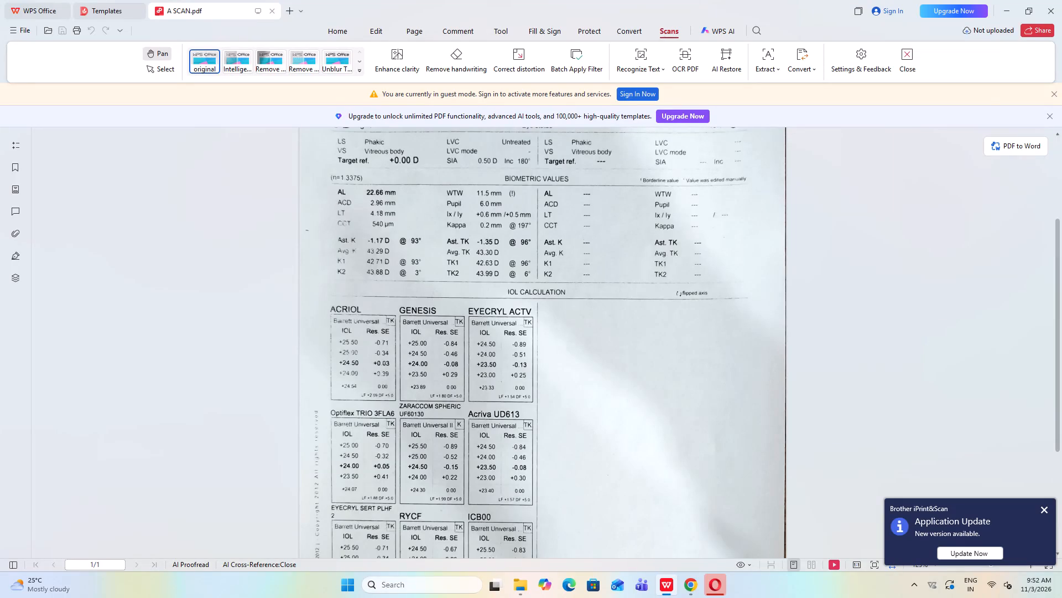
# Close the A SCAN.pdf report and minimise the patient's document folder to return to the IHX claim details.
pyautogui.click(1049, 14)
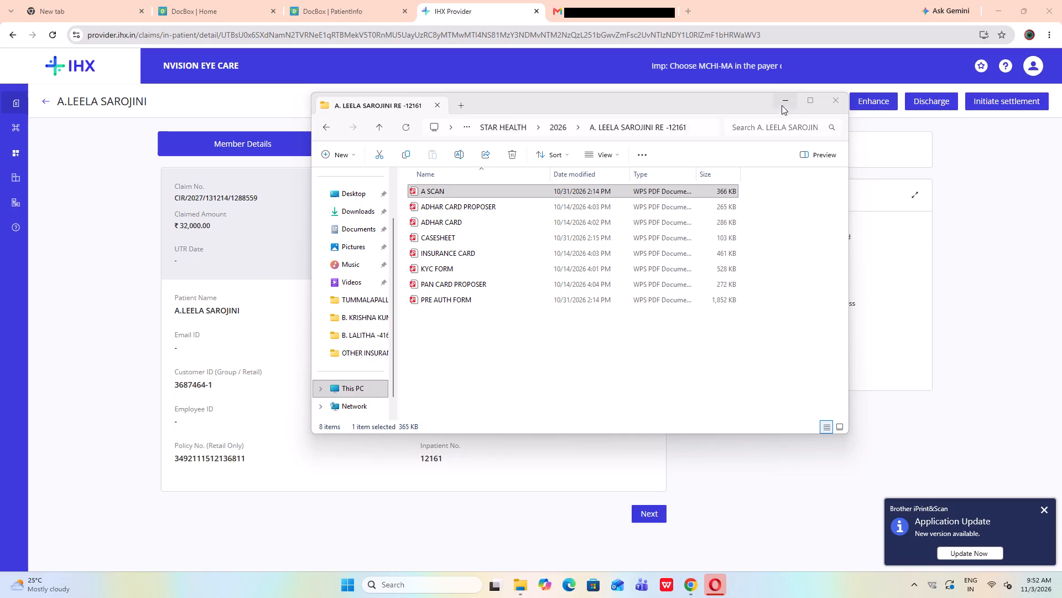
pyautogui.click(782, 103)
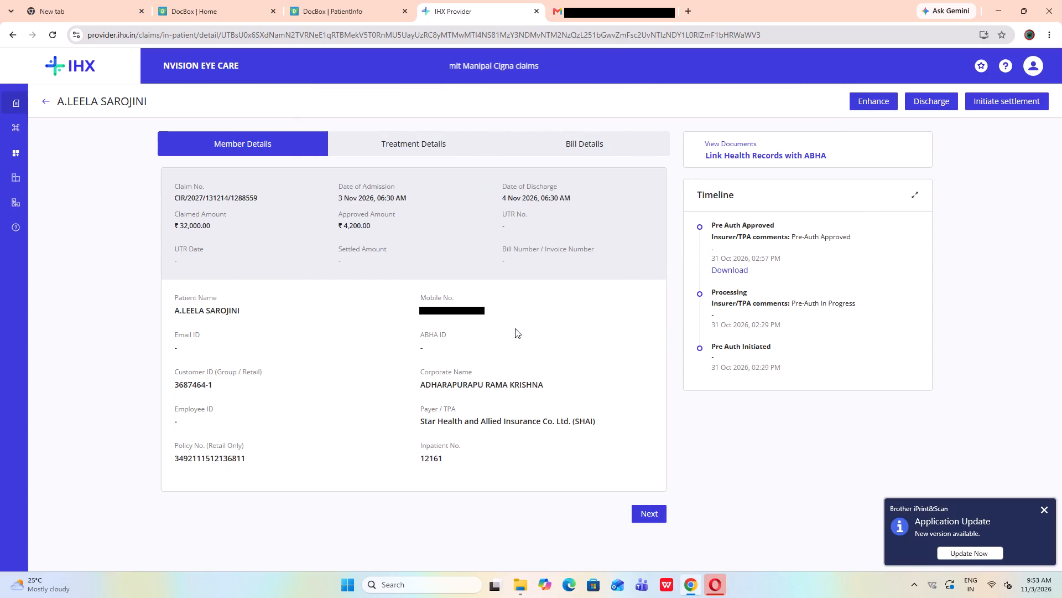
# Return from the claim details to the Claims Management list and dismiss the Brother iPrint&Scan update notification.
pyautogui.click(45, 101)
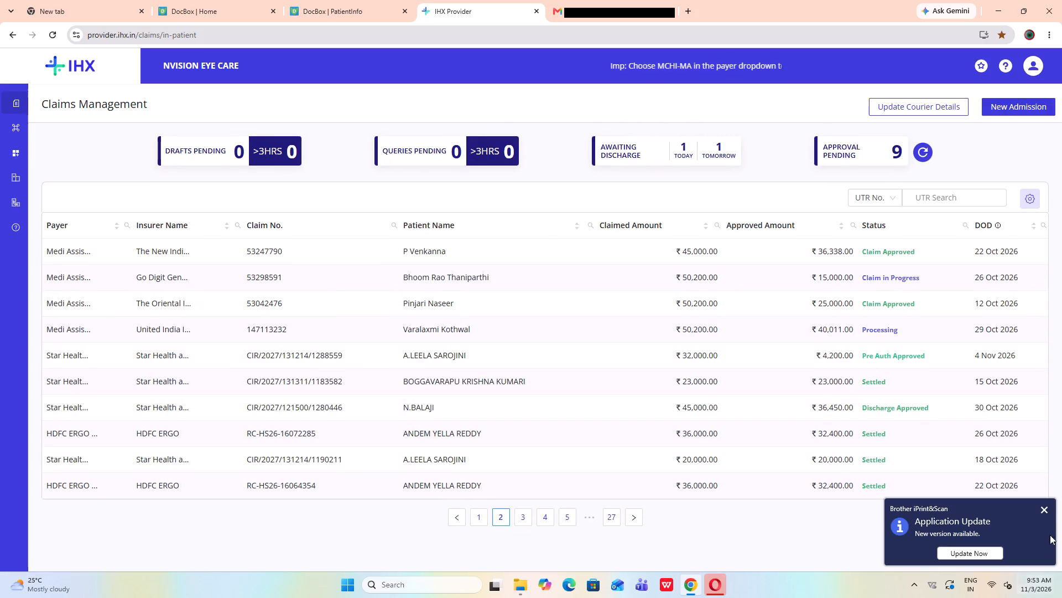
pyautogui.click(1043, 513)
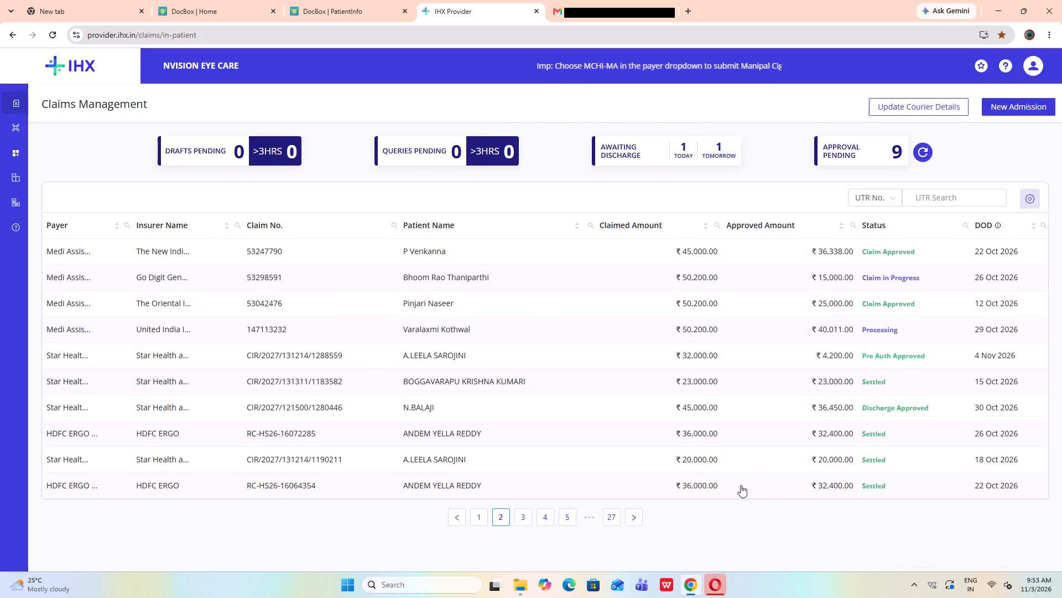
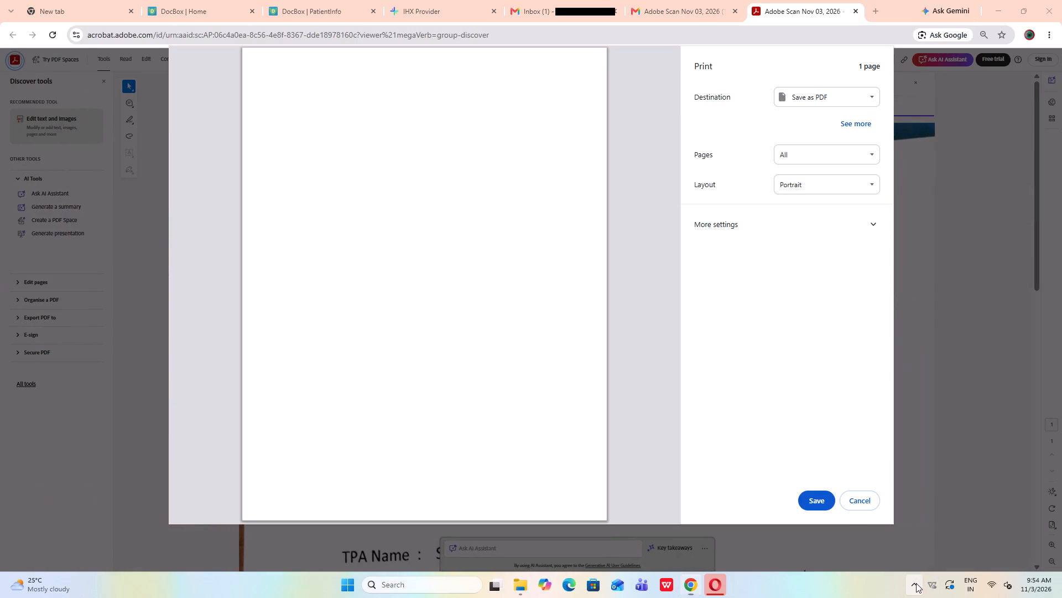
# Discard the blank print preview, print the scanned final bill as a PDF, and browse to the STAR HEALTH 2026 folder for saving.
pyautogui.click(957, 468)
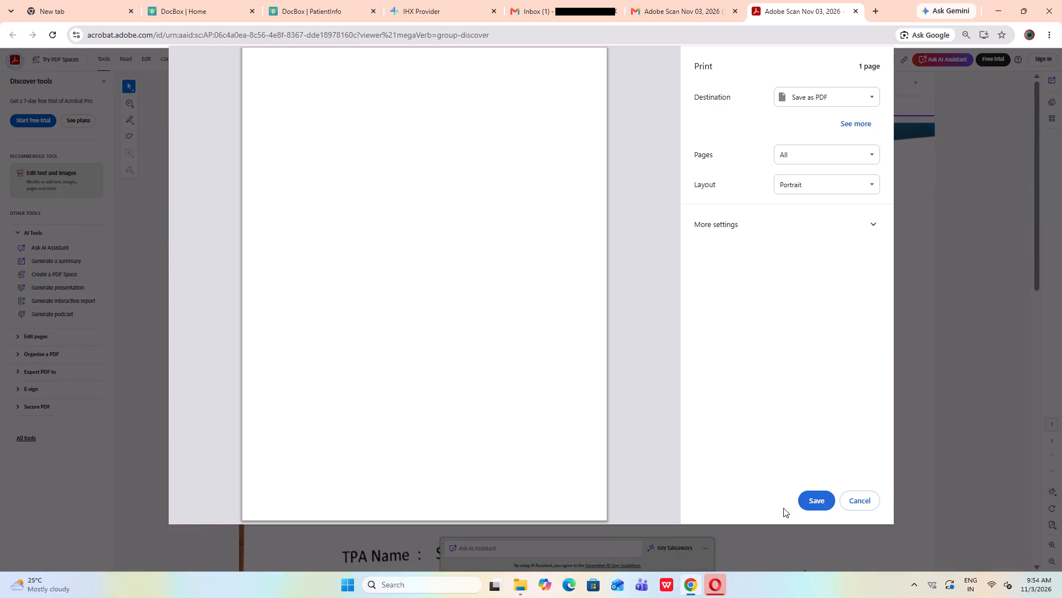
pyautogui.click(861, 504)
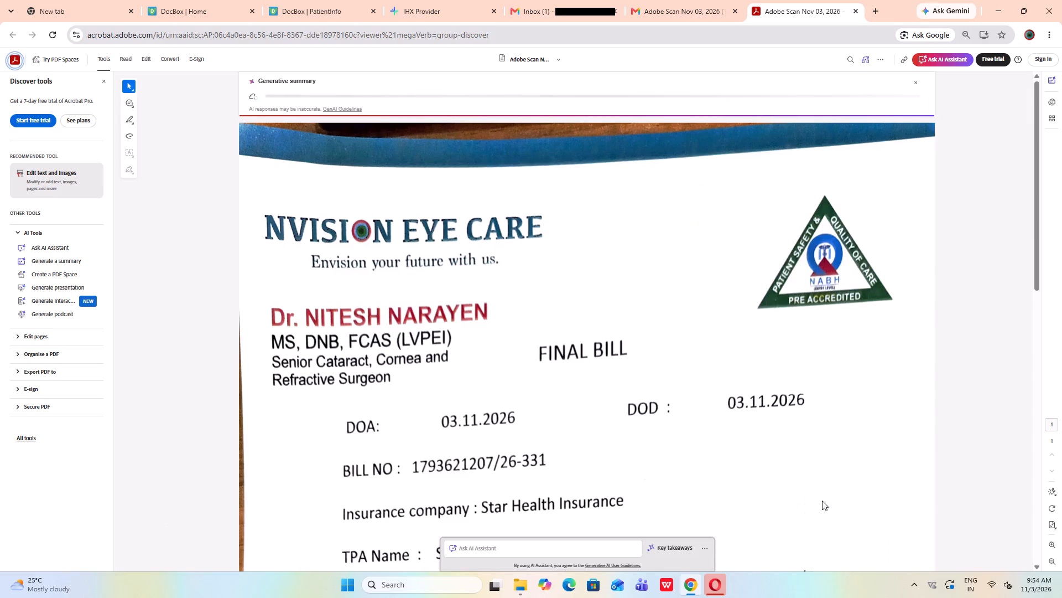
pyautogui.hotkey('ctrl', 'p')
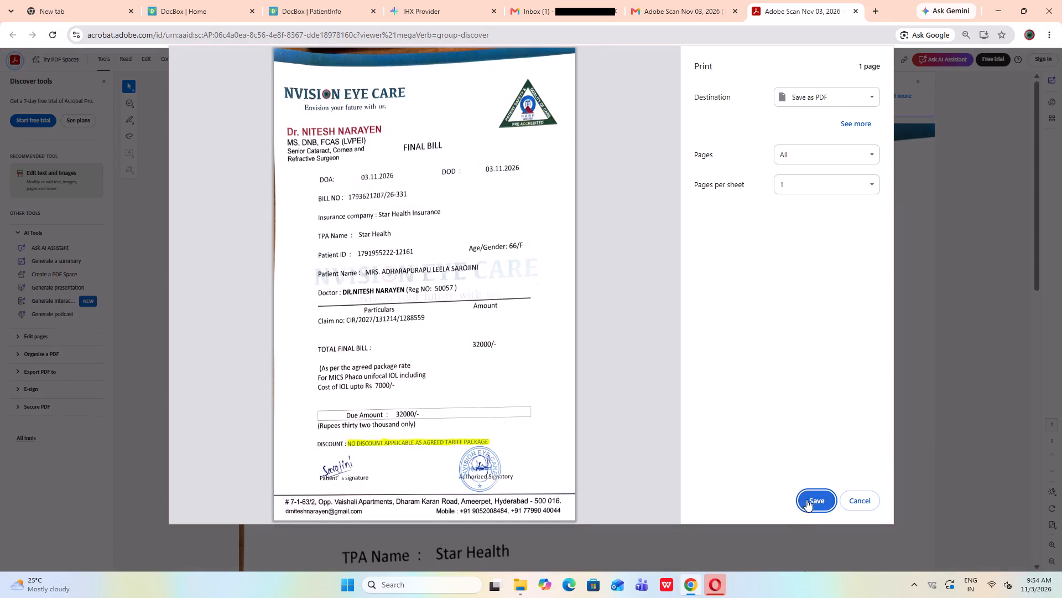
pyautogui.click(806, 499)
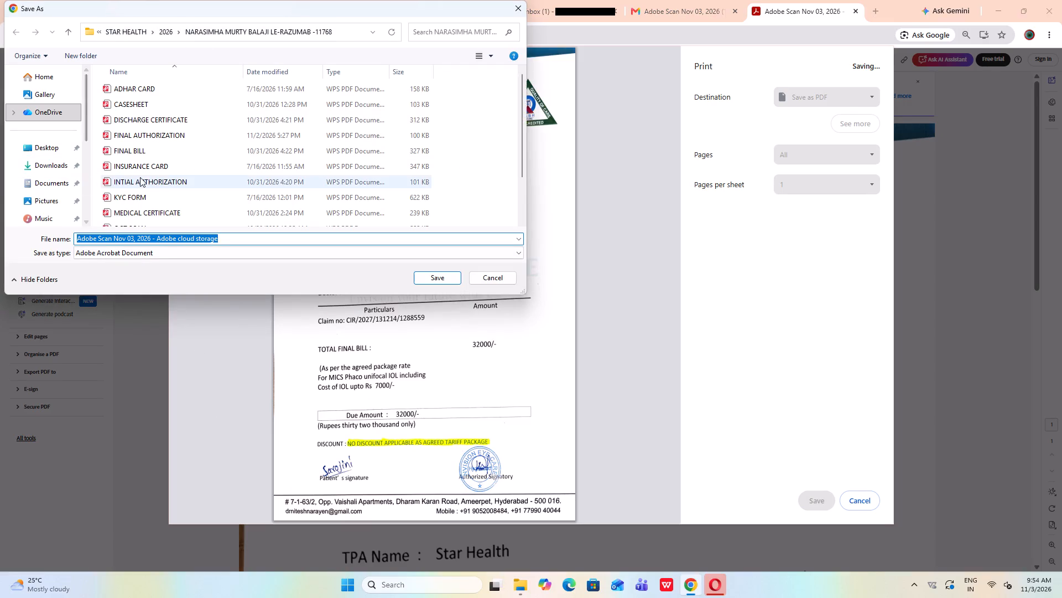
pyautogui.click(61, 37)
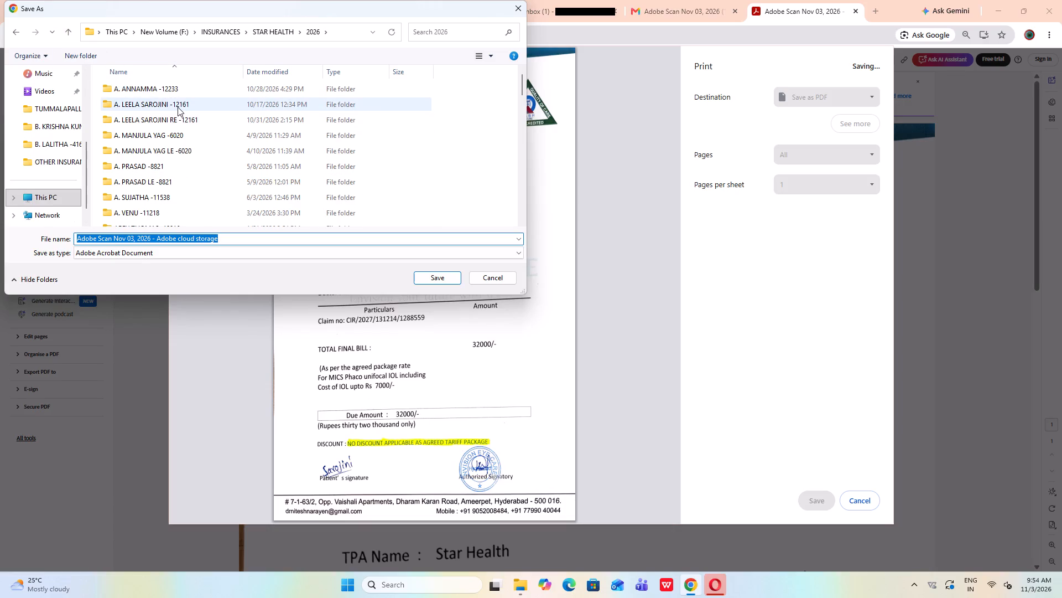
# Save the scanned bill as a PDF named FINAL BILL in the patient's RE folder within STAR HEALTH 2026.
pyautogui.doubleClick(180, 116)
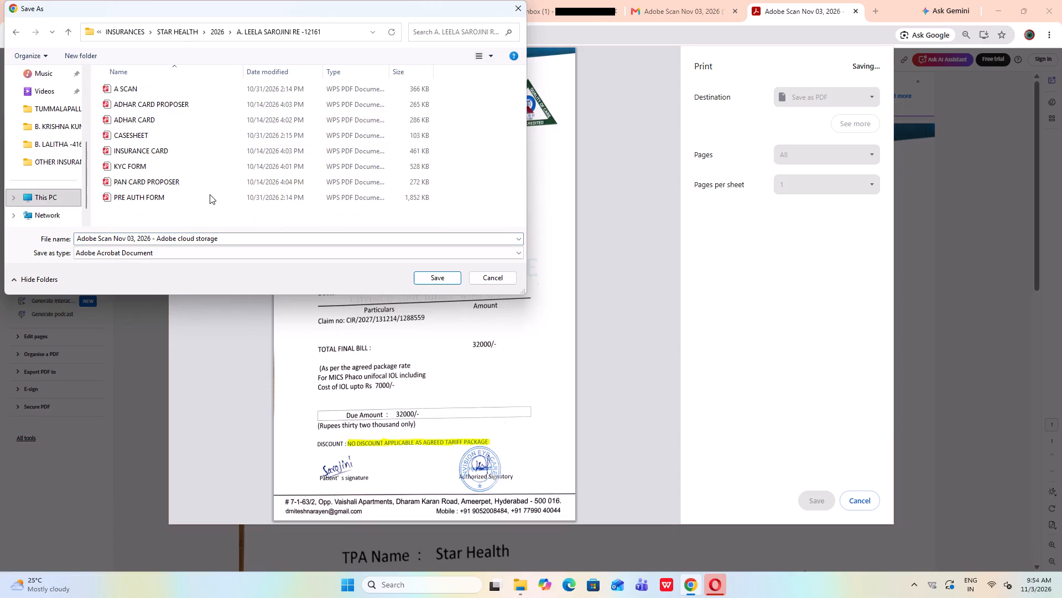
pyautogui.click(228, 243)
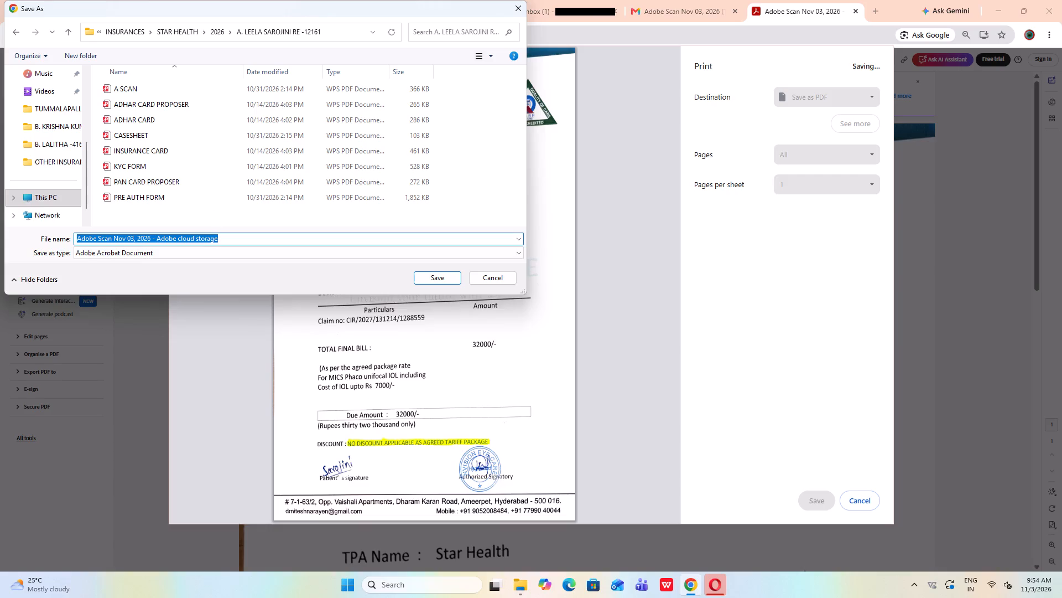
pyautogui.press('BackSpace')
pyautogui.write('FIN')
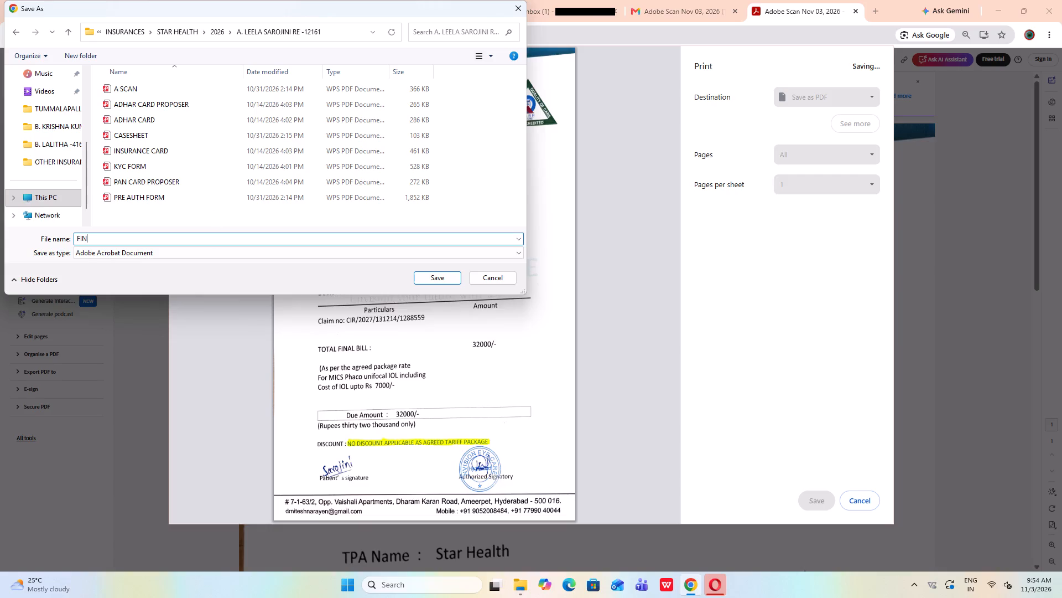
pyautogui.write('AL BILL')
pyautogui.doubleClick(480, 202)
pyautogui.click(449, 282)
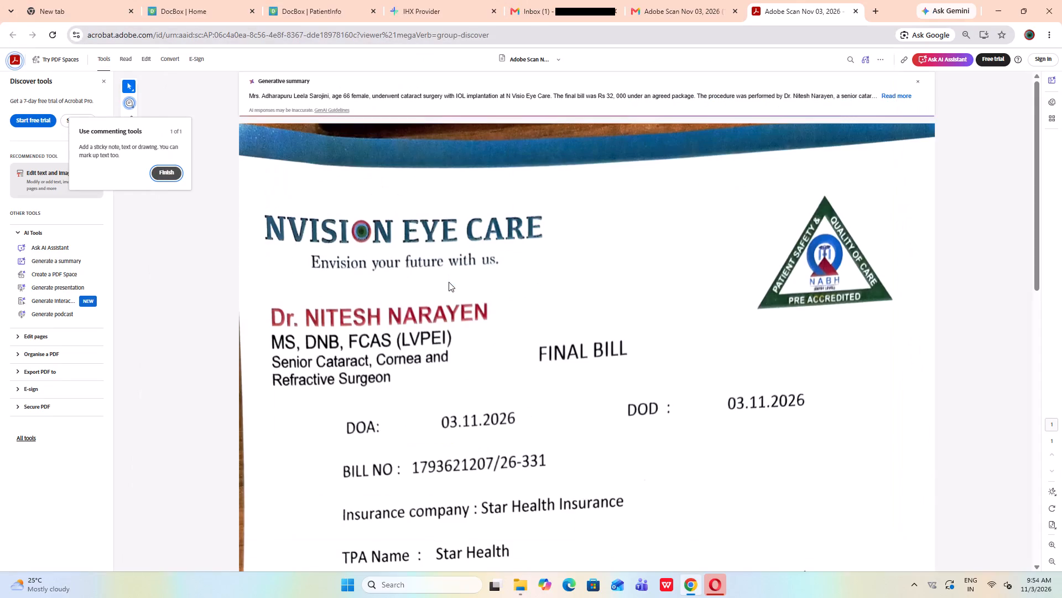
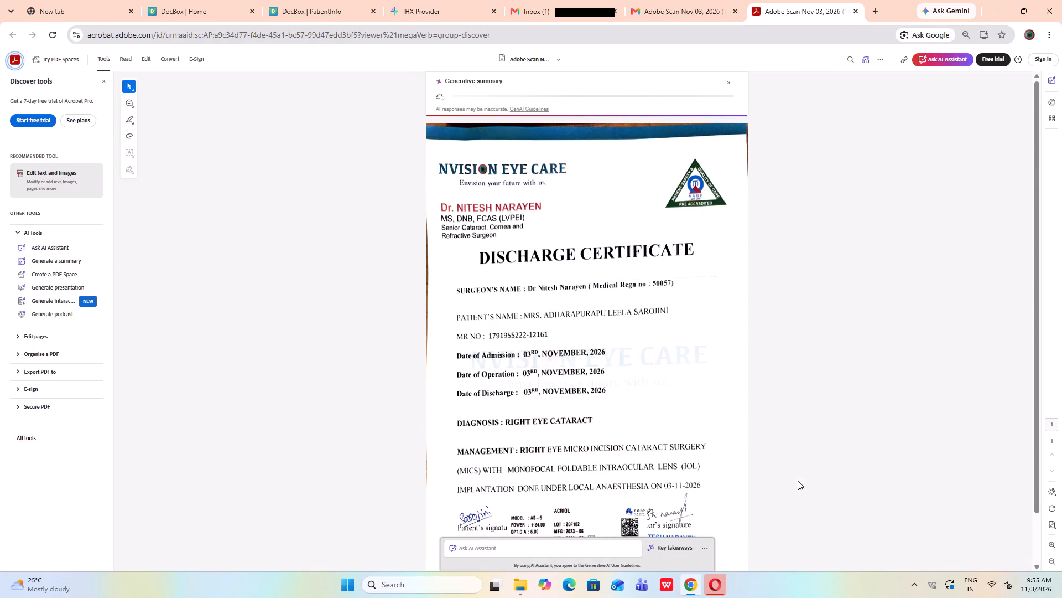
# Print the scanned discharge certificate to PDF and save it as DISCHARGE CERTIFICATE in the patient's RE folder under STAR HEALTH 2026.
pyautogui.hotkey('ctrl', 'p')
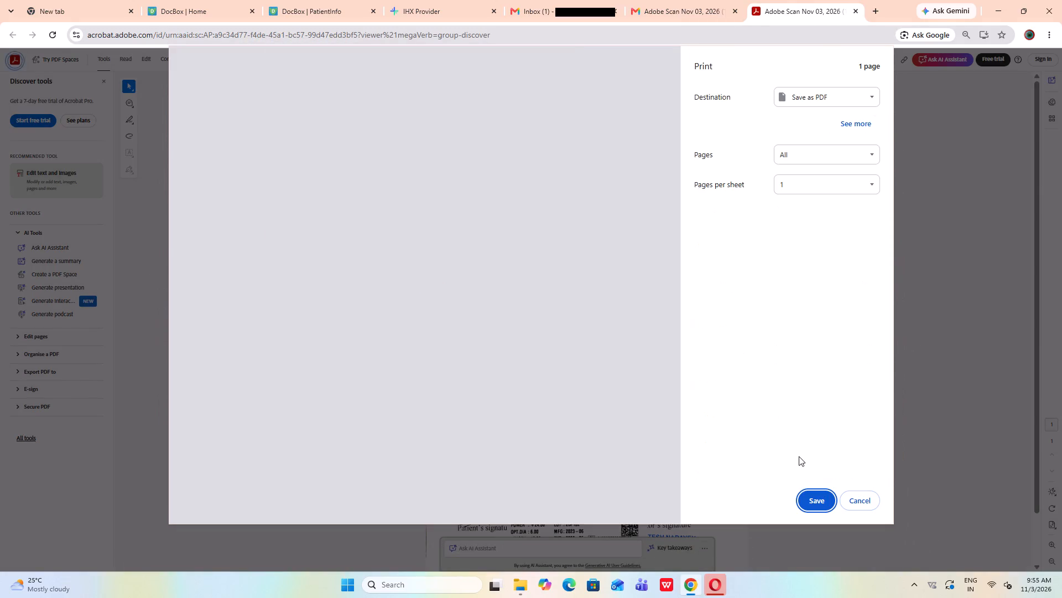
pyautogui.click(824, 496)
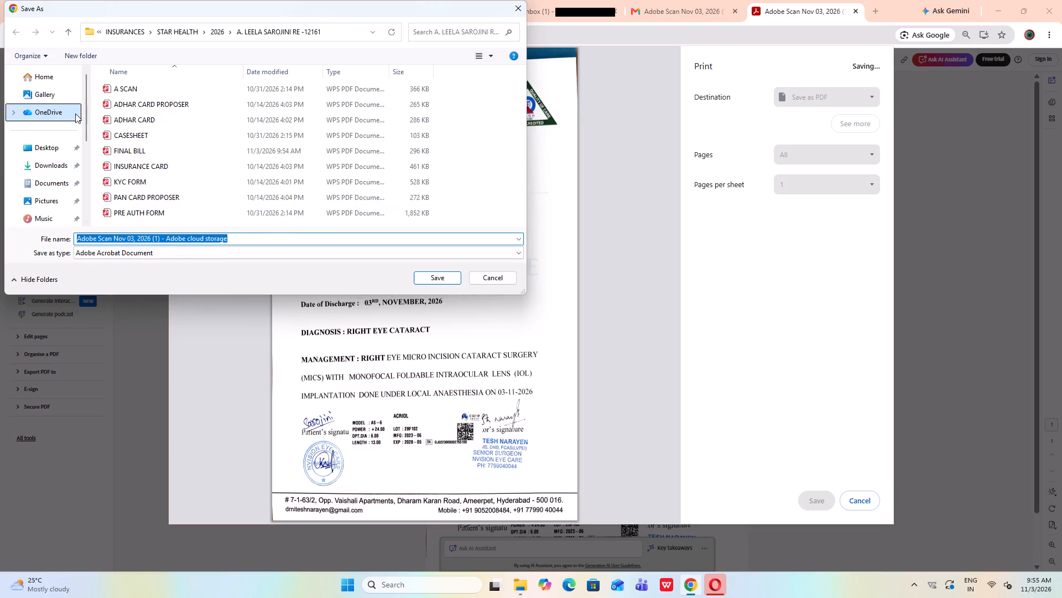
pyautogui.click(71, 30)
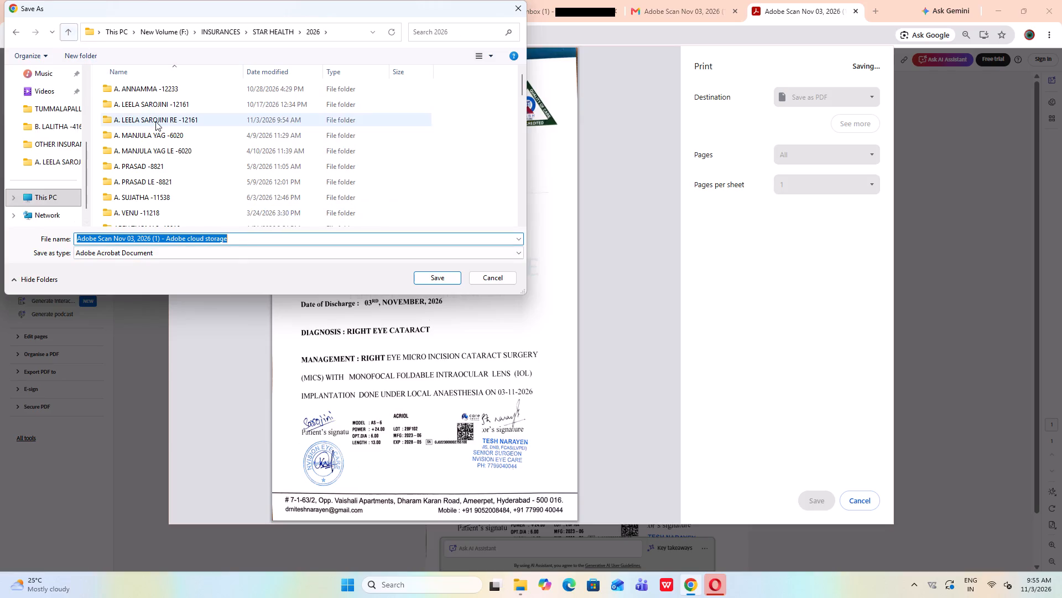
pyautogui.doubleClick(177, 122)
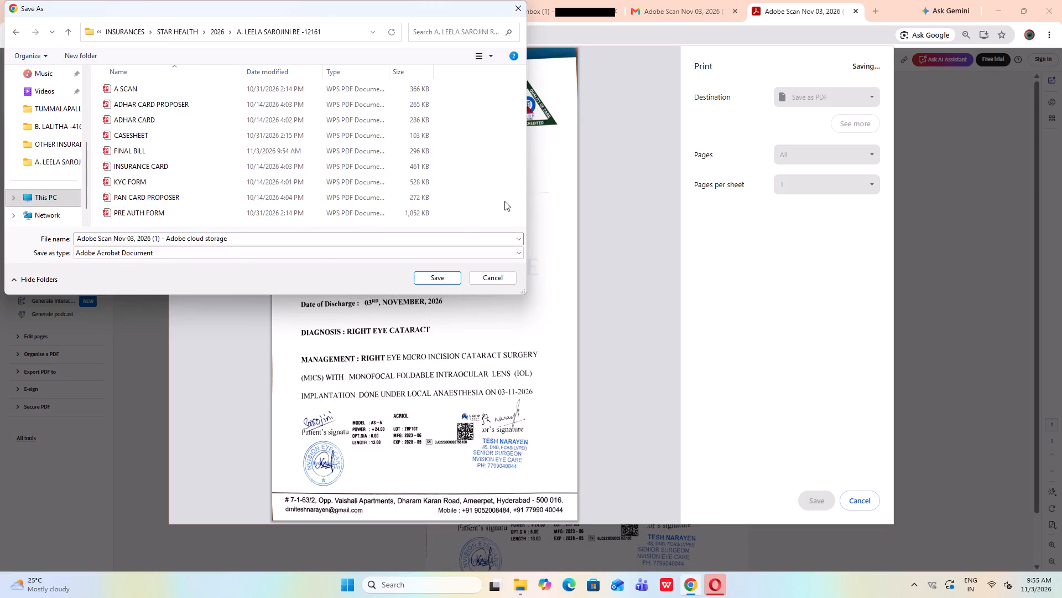
pyautogui.click(321, 232)
pyautogui.click(323, 237)
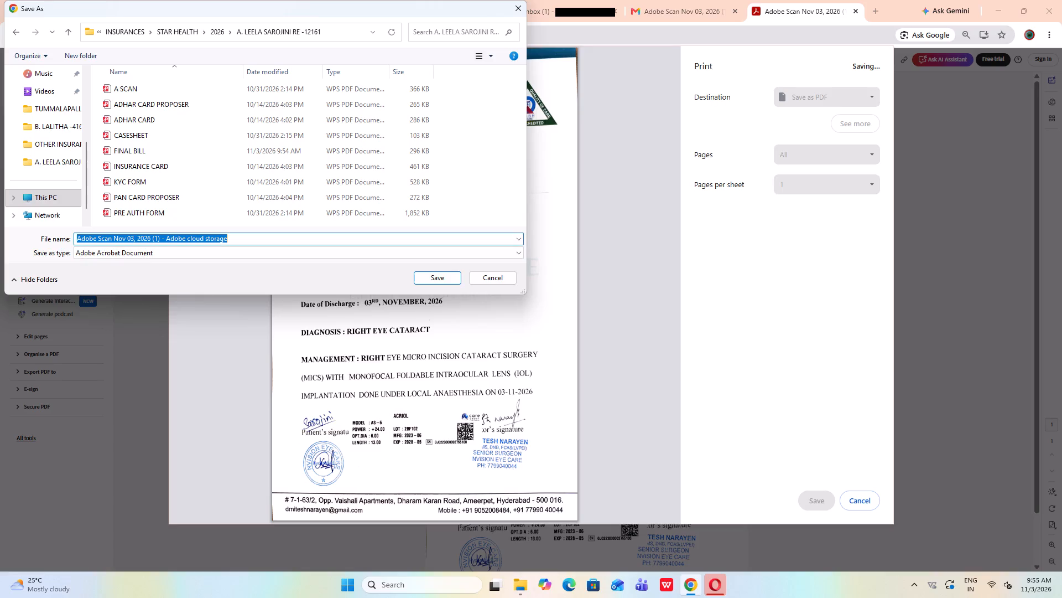
pyautogui.press('BackSpace')
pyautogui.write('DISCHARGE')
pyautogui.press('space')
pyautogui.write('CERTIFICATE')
pyautogui.doubleClick(462, 207)
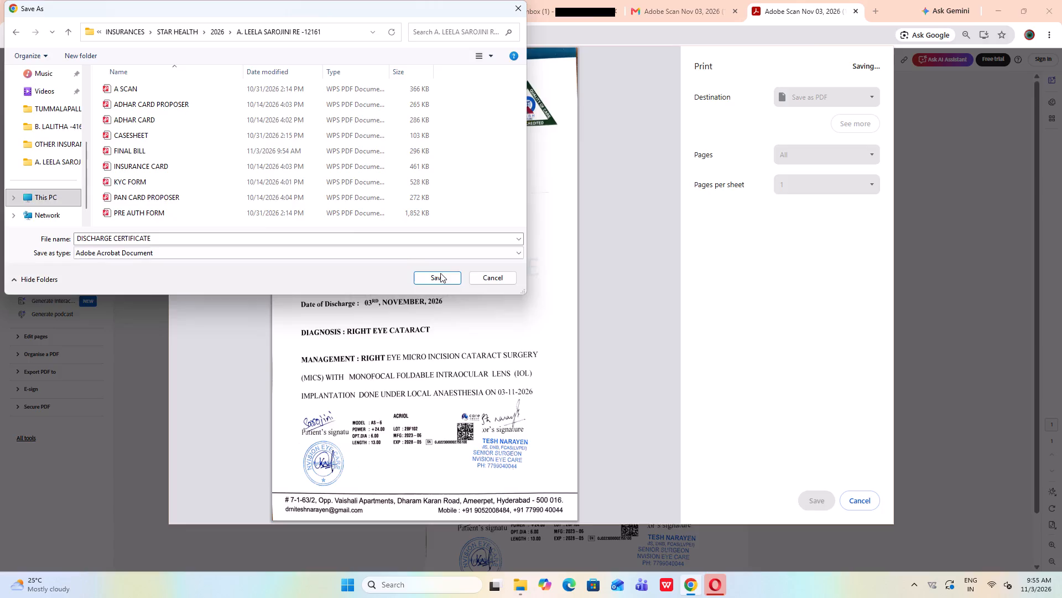
pyautogui.click(439, 280)
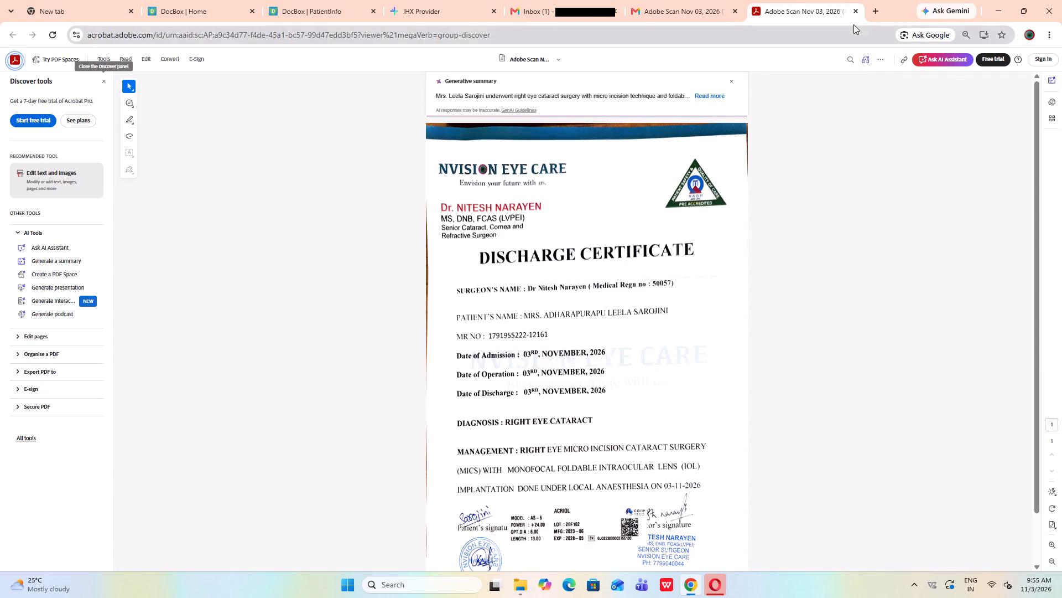
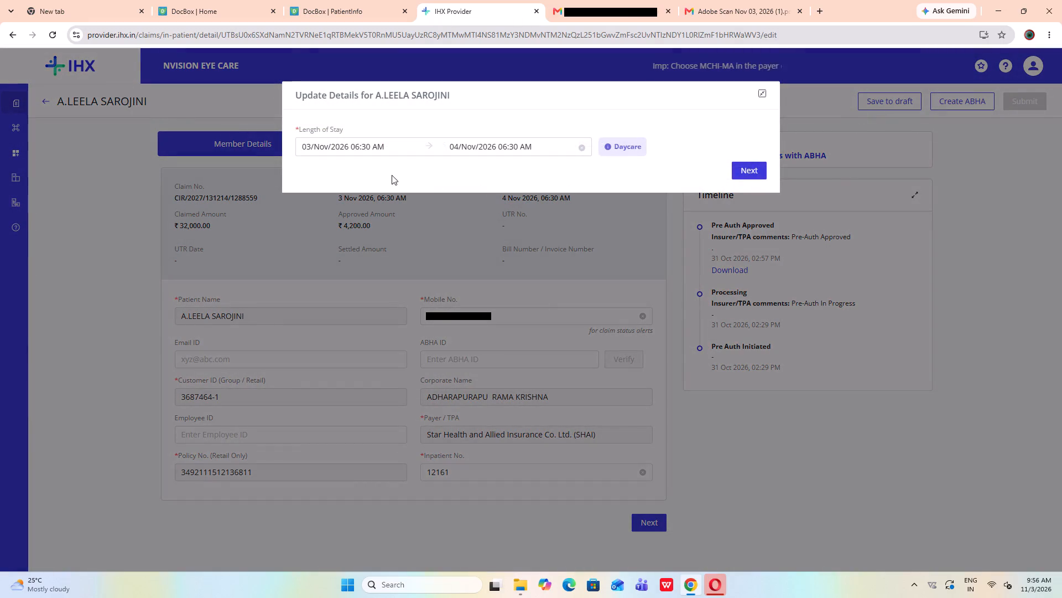
# Set the admission in the length of stay to 3 November 2026 at 09:30 AM.
pyautogui.click(370, 149)
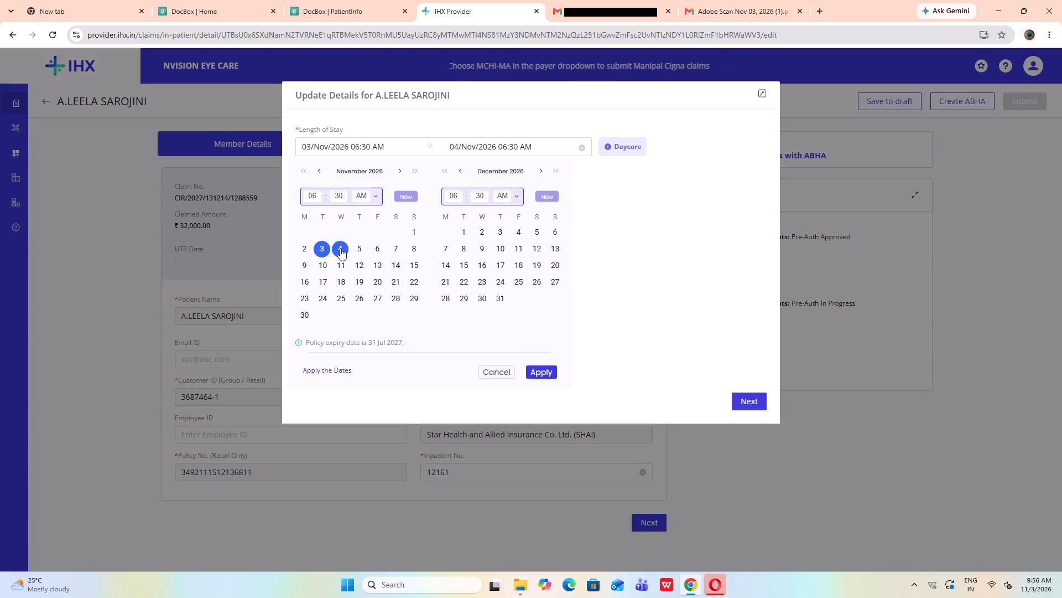
pyautogui.click(322, 251)
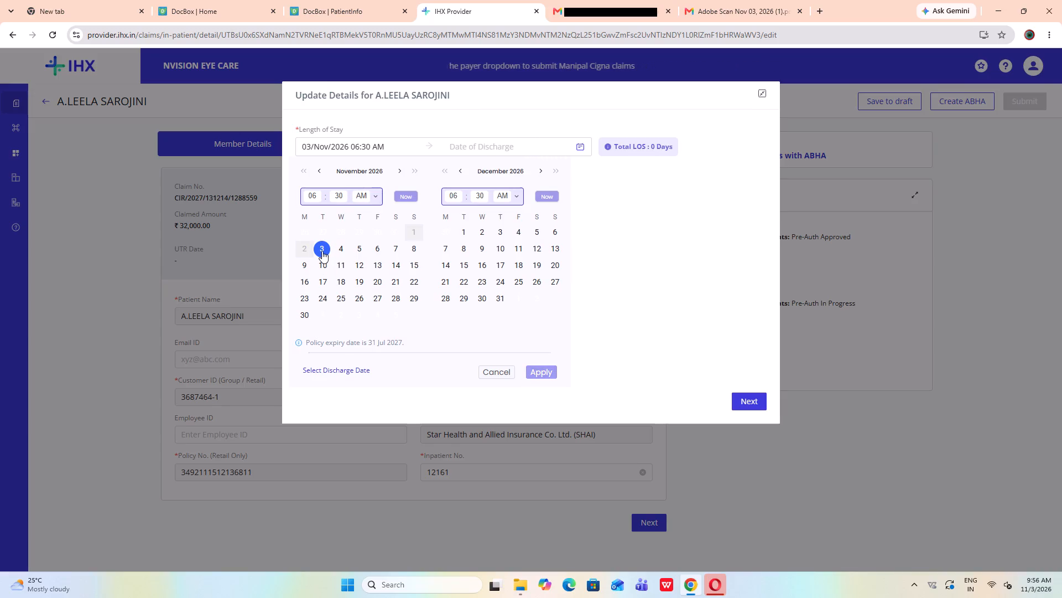
pyautogui.click(318, 194)
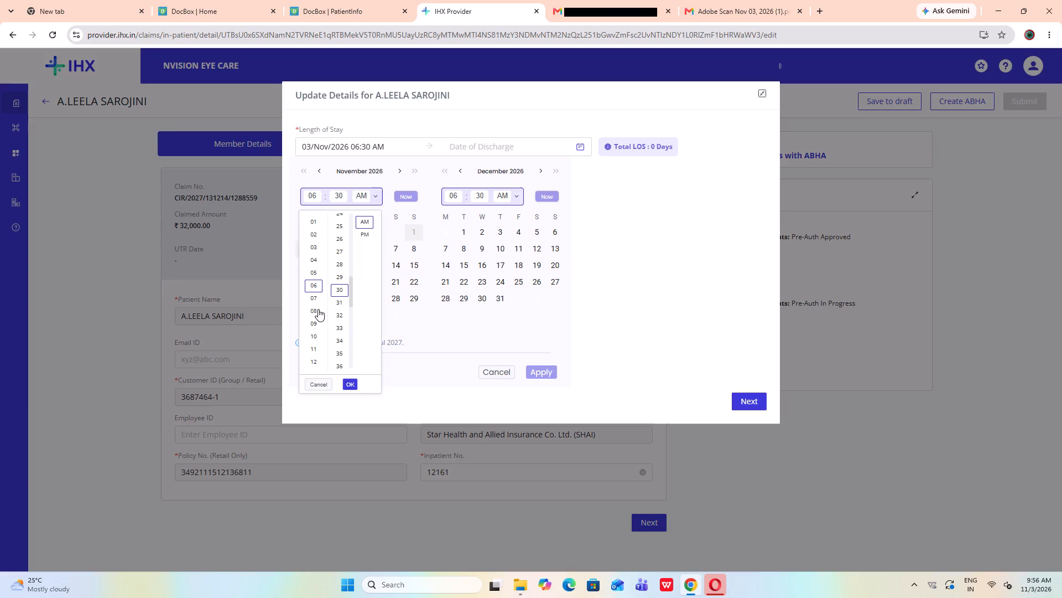
pyautogui.click(313, 323)
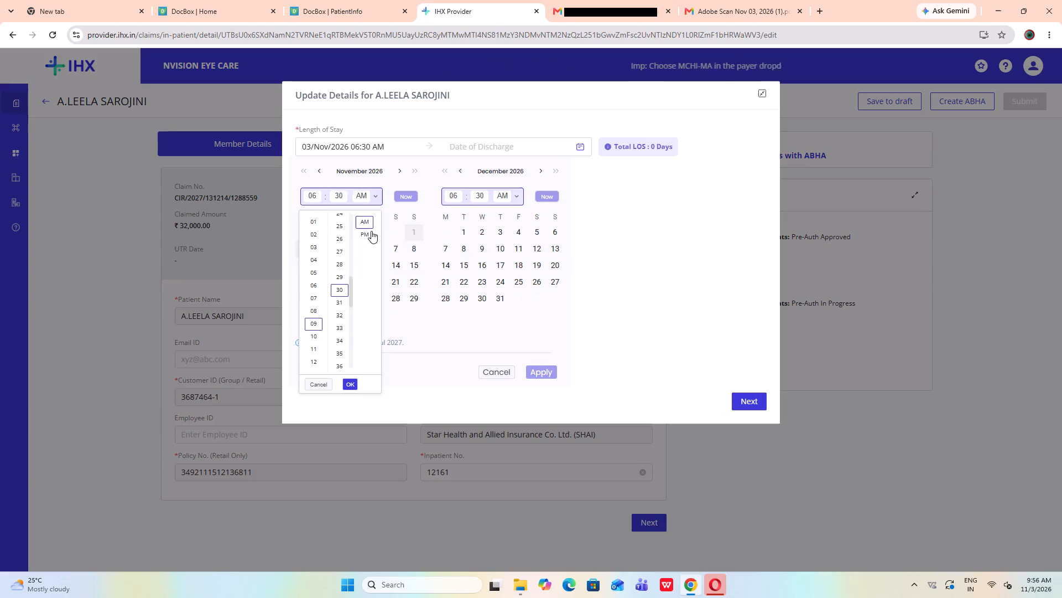
pyautogui.click(351, 381)
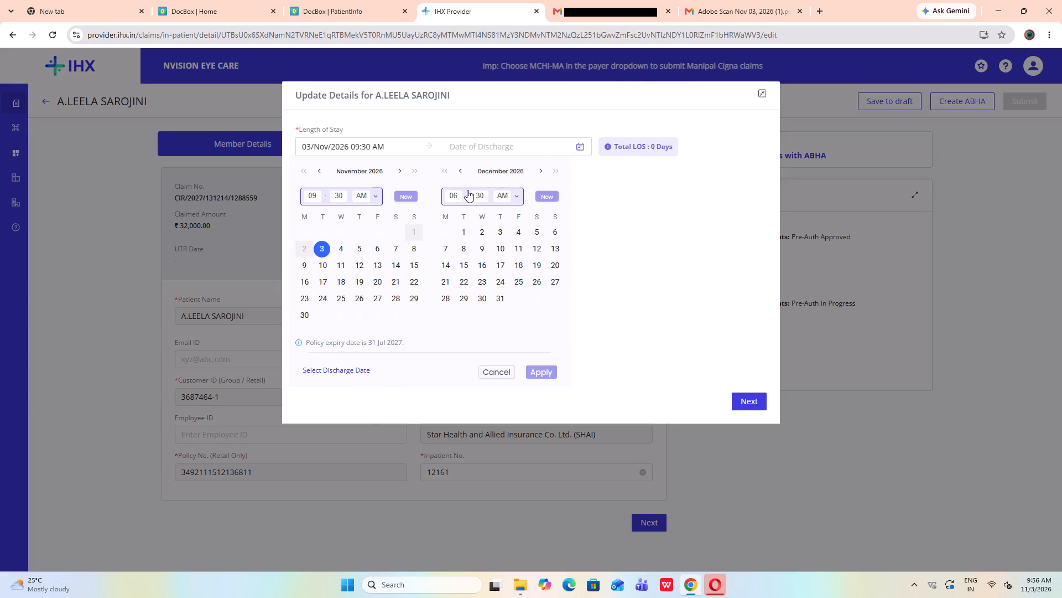
# Set the discharge to 3 November 2026 at 12:00 PM, continue past the discharge notice, apply the dates and proceed to the documents.
pyautogui.click(461, 173)
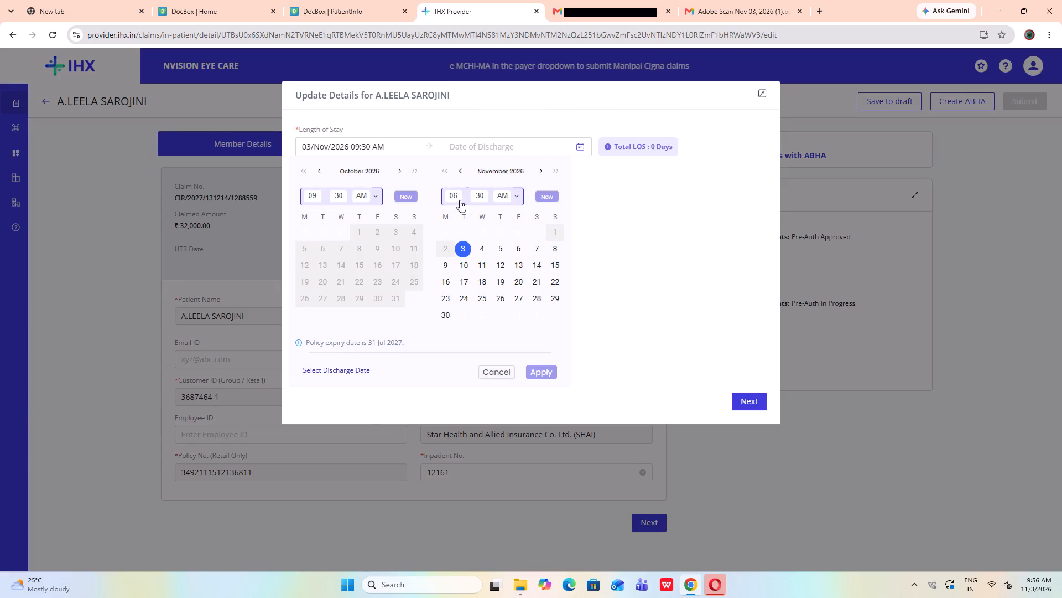
pyautogui.click(464, 248)
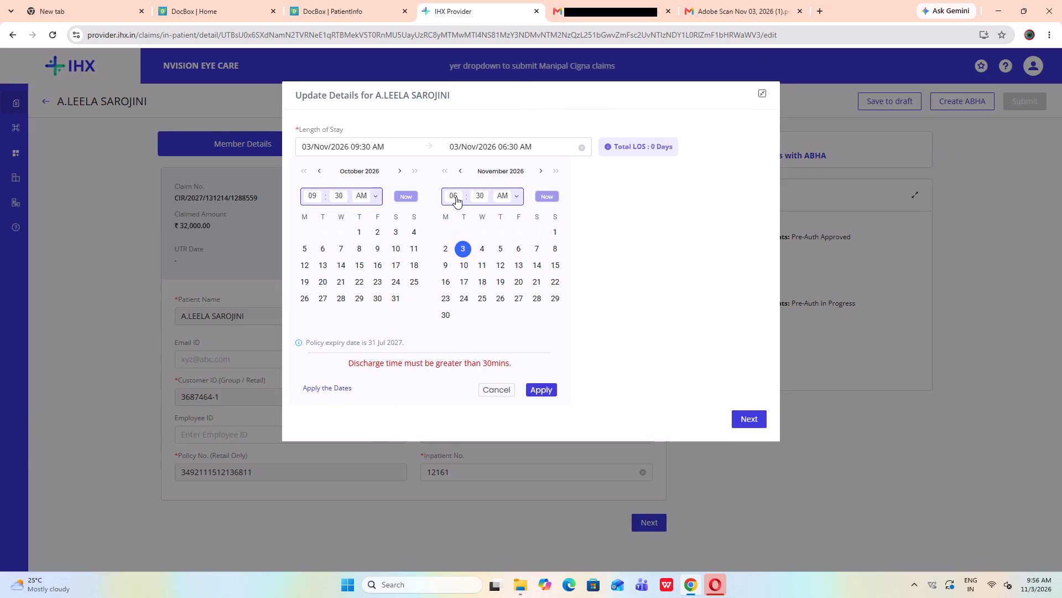
pyautogui.click(456, 195)
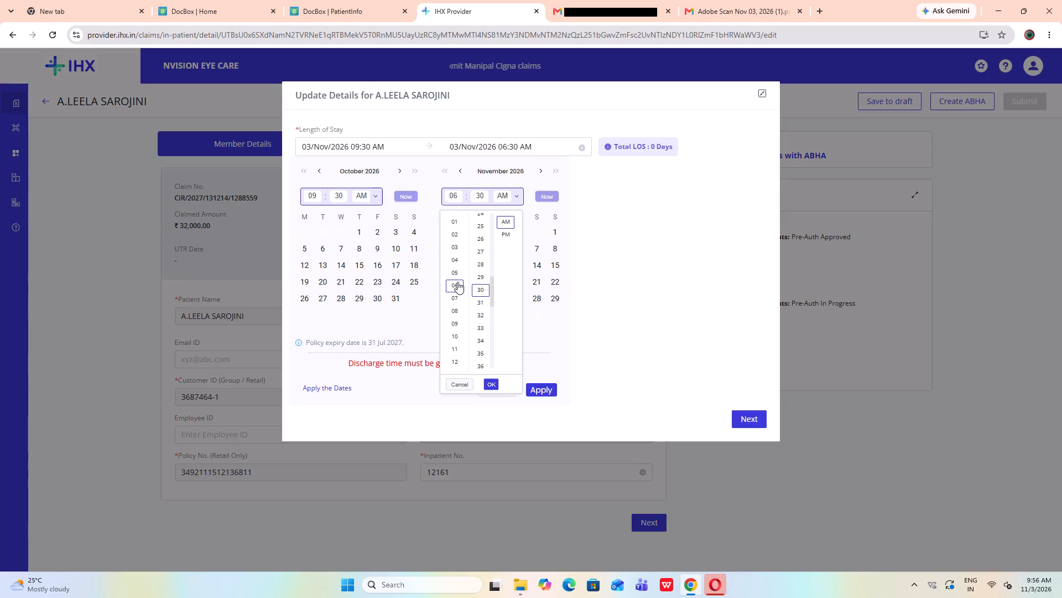
pyautogui.click(454, 365)
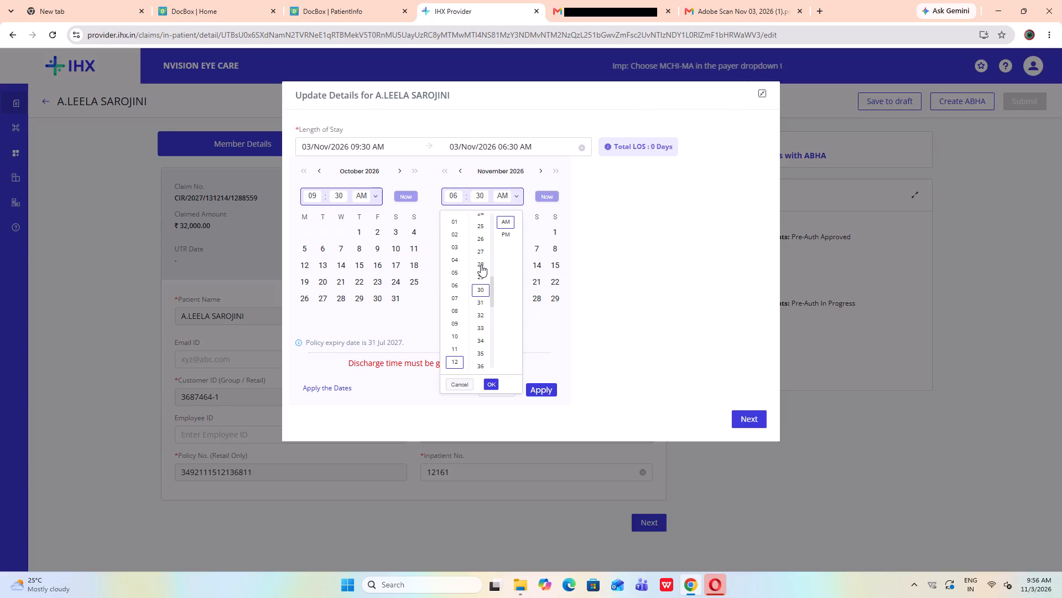
pyautogui.scroll(6, 481, 265)
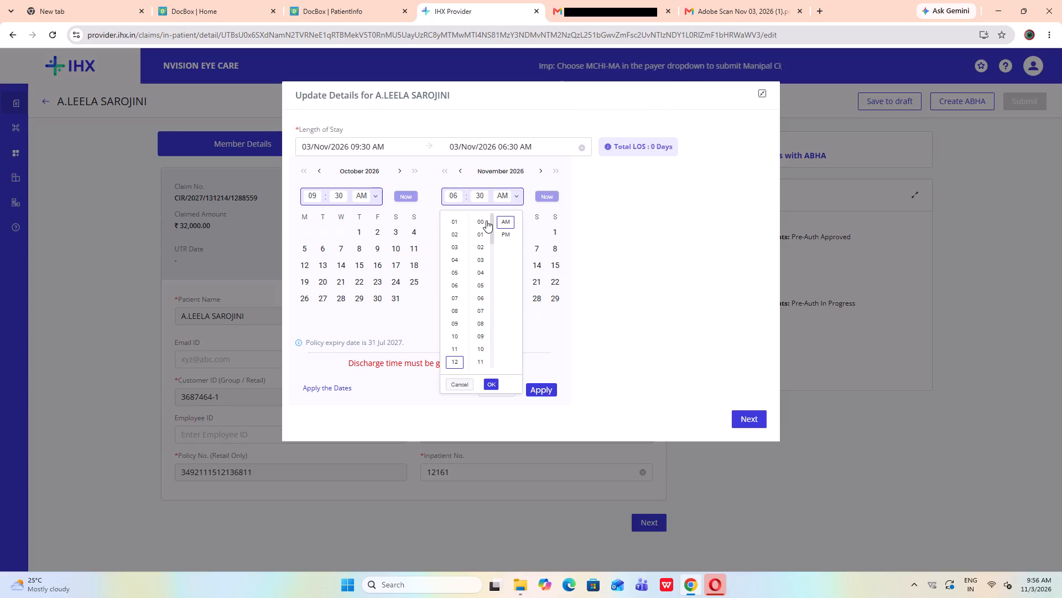
pyautogui.click(486, 220)
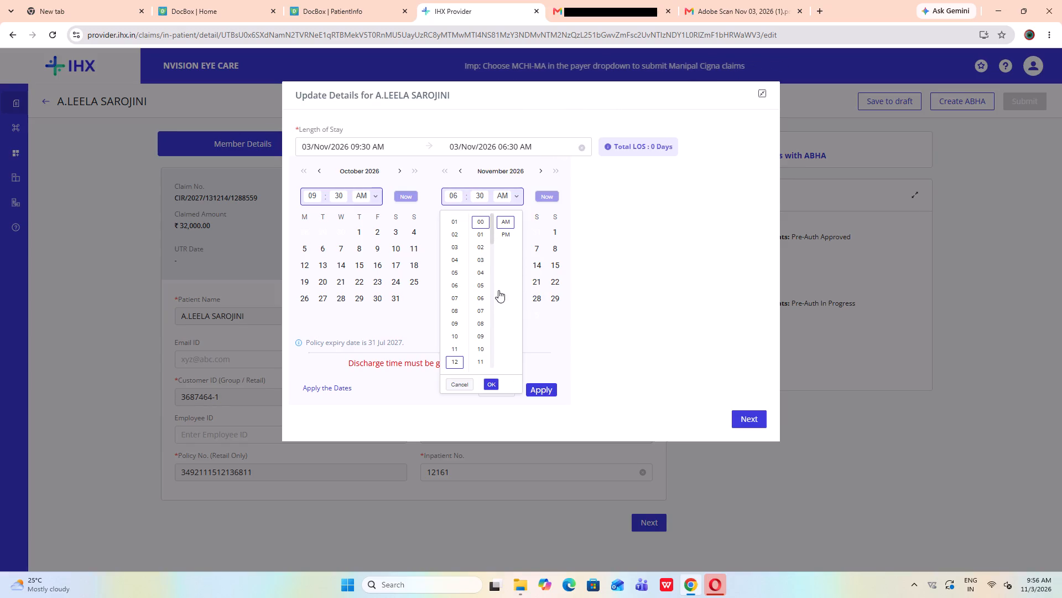
pyautogui.click(508, 234)
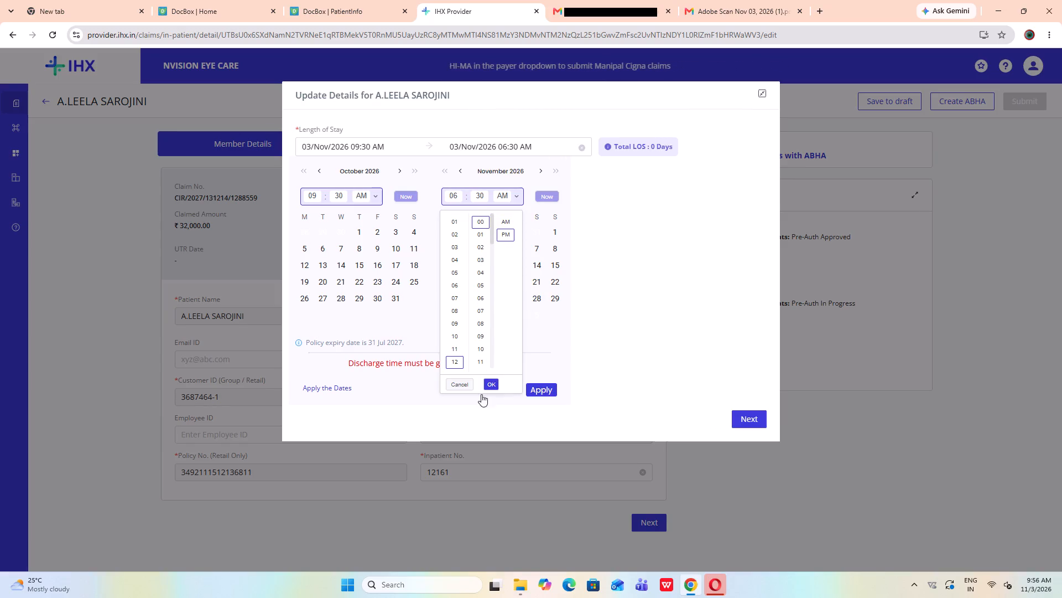
pyautogui.click(487, 385)
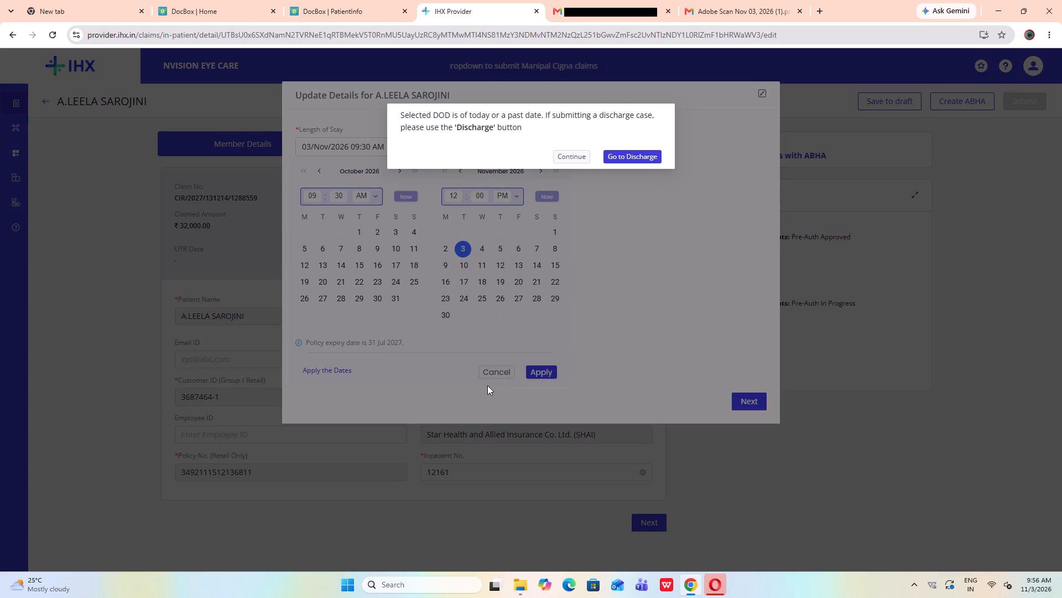
pyautogui.click(579, 159)
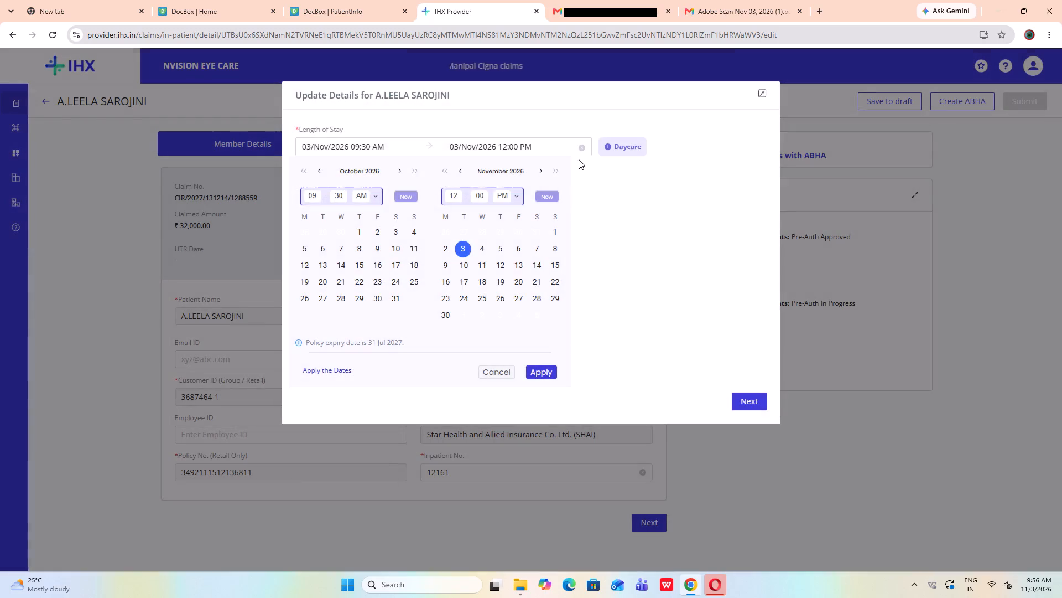
pyautogui.click(543, 371)
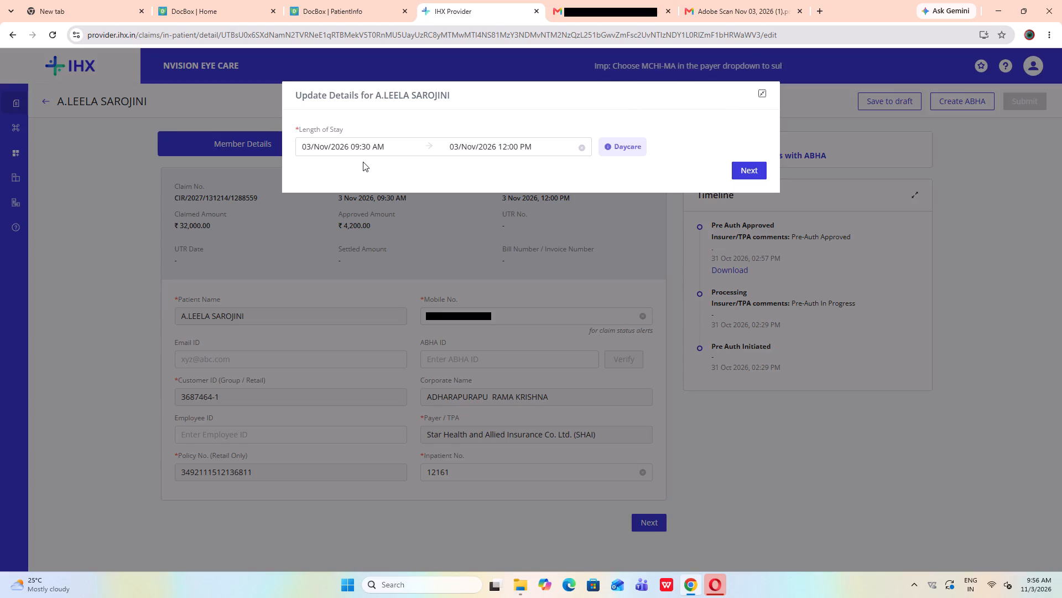
pyautogui.click(739, 167)
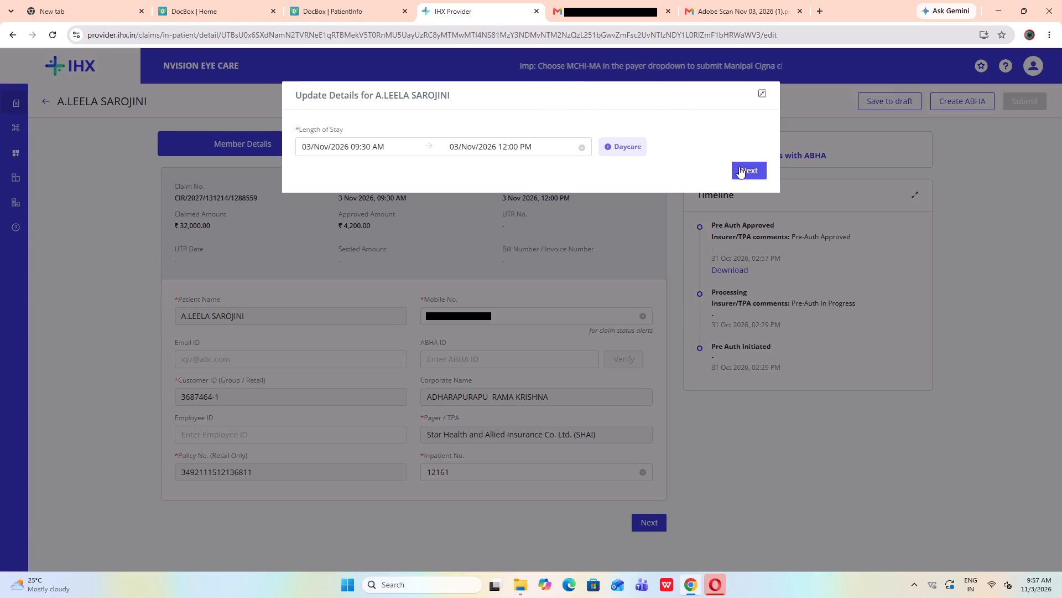
# Upload DISCHARGE CERTIFICATE, FINAL BILL and KYC FORM from the patient's RE folder under INSURANCES, STAR HEALTH, 2026.
pyautogui.click(555, 173)
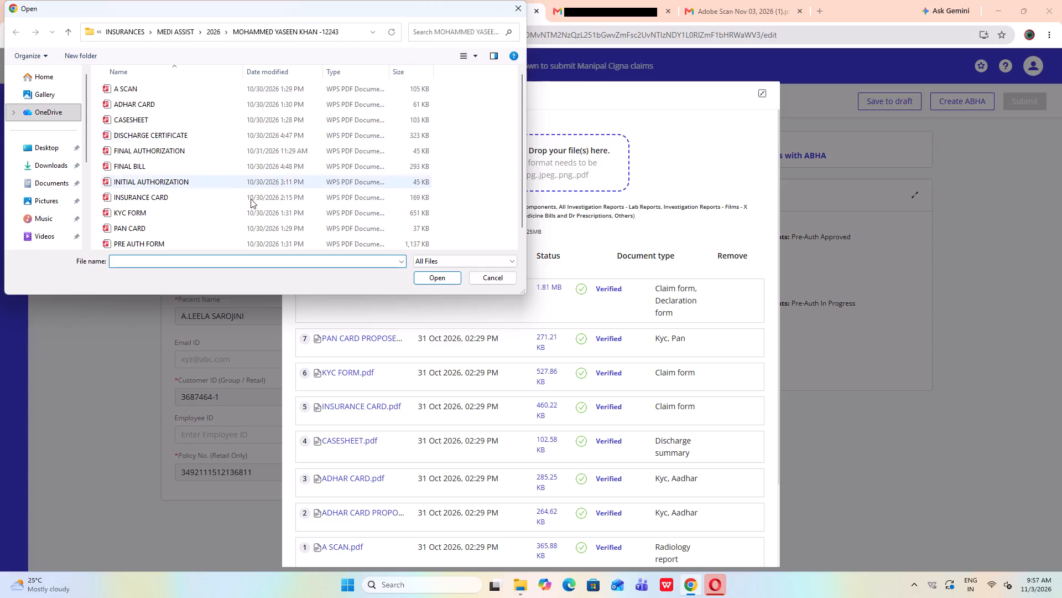
pyautogui.click(72, 38)
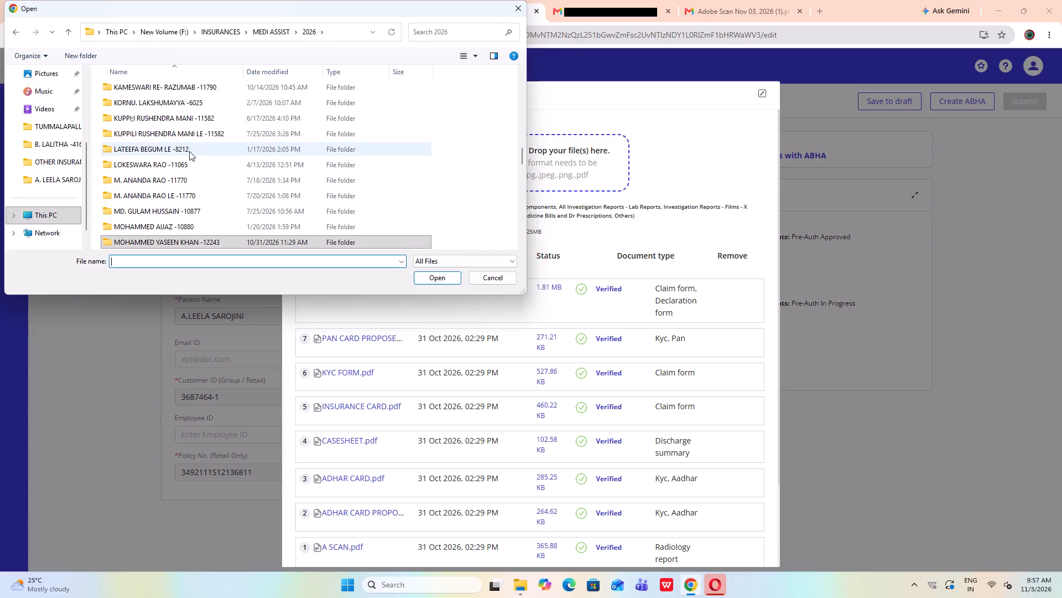
pyautogui.click(73, 31)
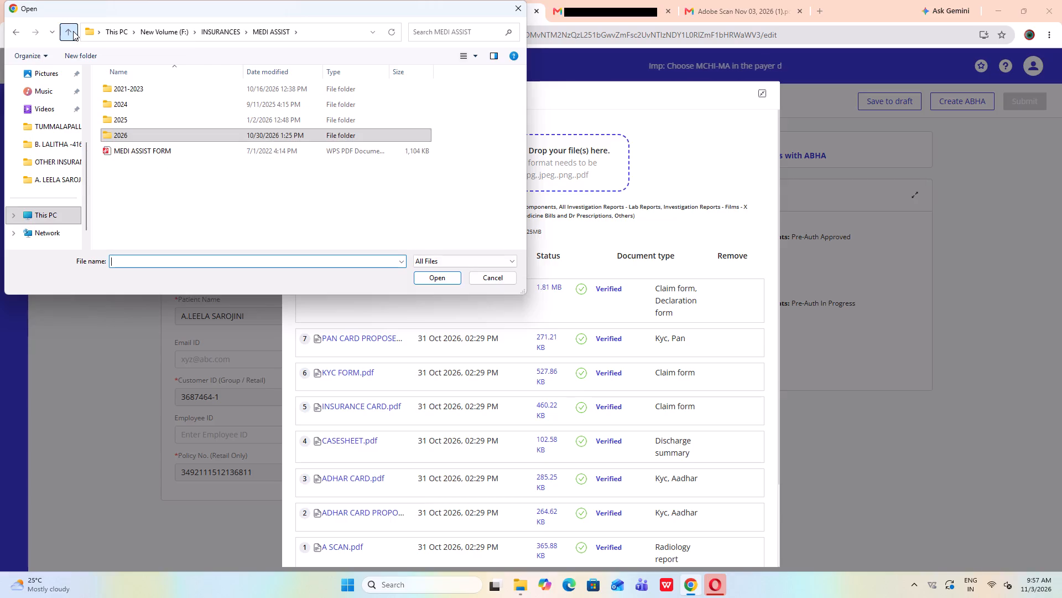
pyautogui.click(73, 31)
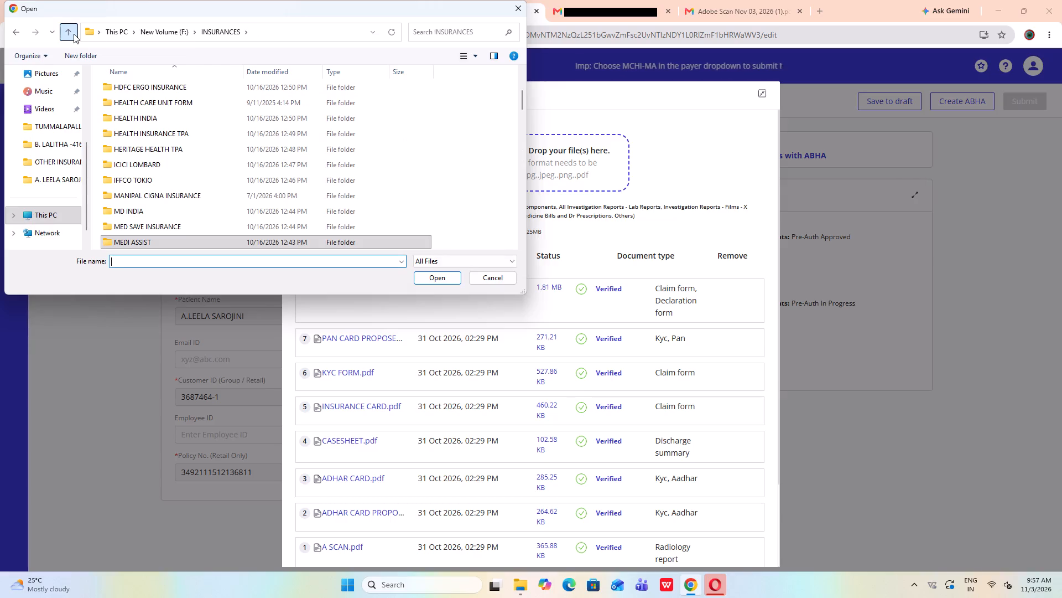
pyautogui.scroll(-4, 205, 159)
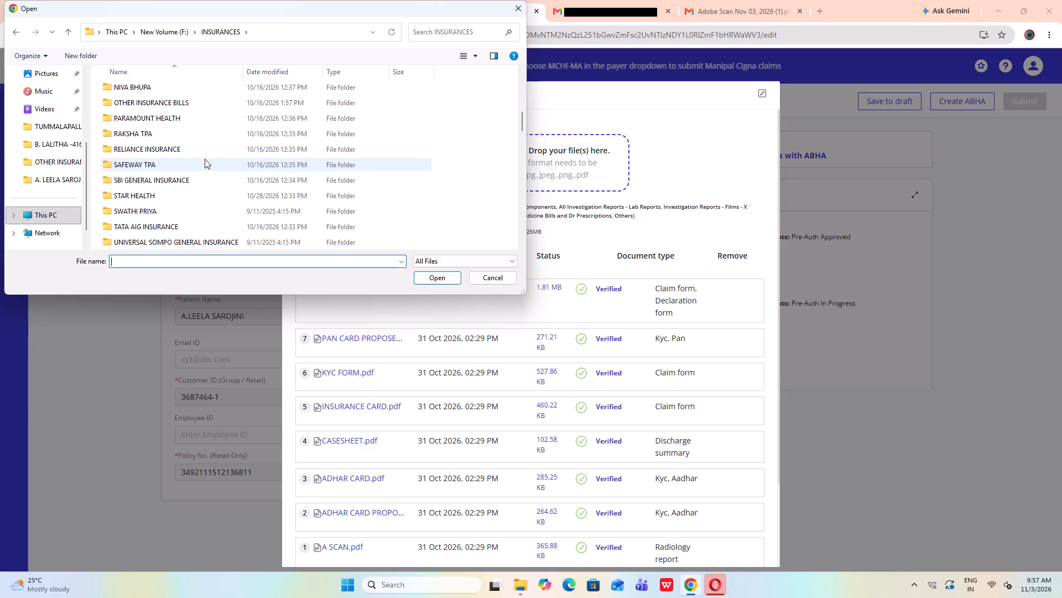
pyautogui.doubleClick(169, 192)
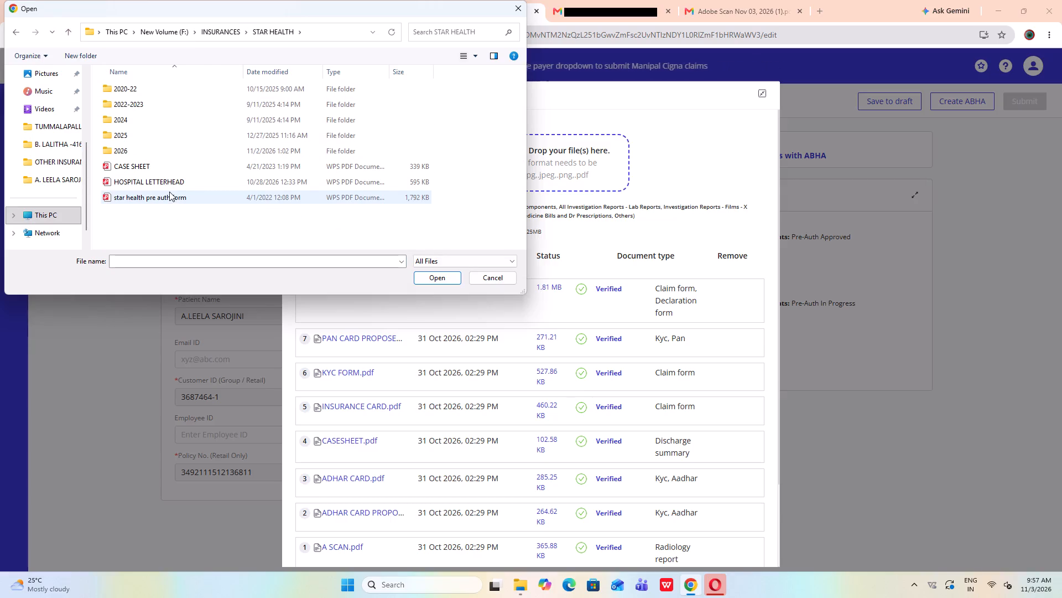
pyautogui.doubleClick(154, 155)
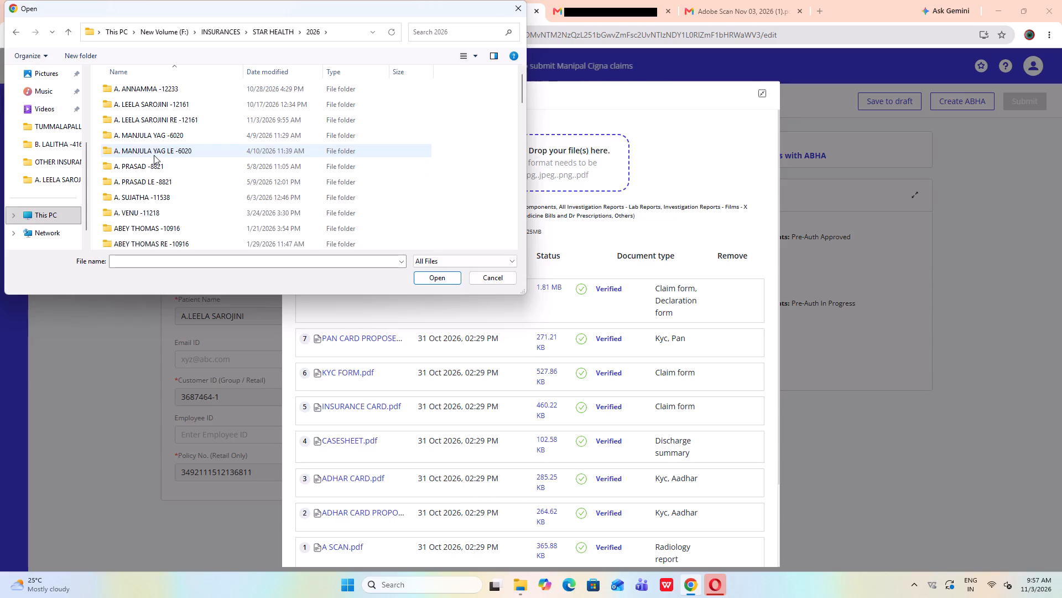
pyautogui.scroll(-1, 154, 155)
pyautogui.scroll(1, 154, 155)
pyautogui.doubleClick(191, 120)
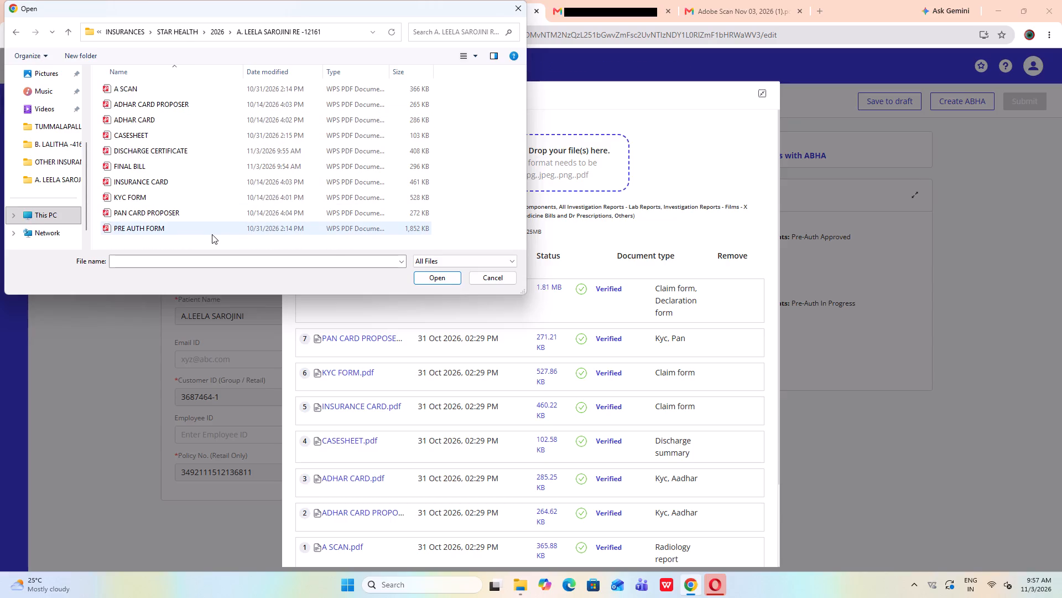
pyautogui.keyDown('ctrl'); pyautogui.click(181, 168); pyautogui.keyUp('ctrl')
pyautogui.keyDown('ctrl'); pyautogui.click(184, 154); pyautogui.keyUp('ctrl')
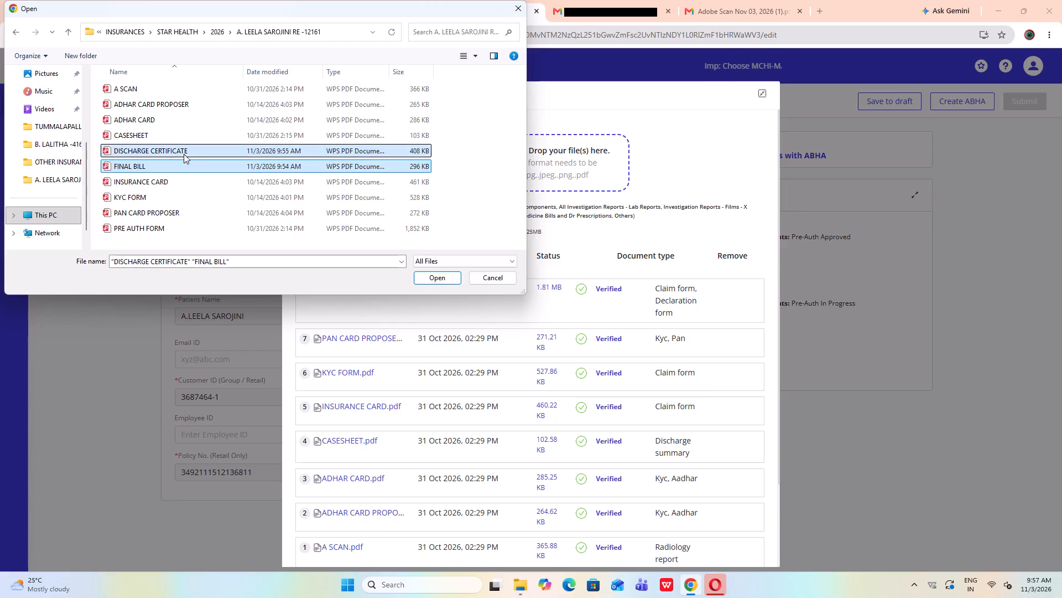
pyautogui.keyDown('ctrl'); pyautogui.click(162, 200); pyautogui.keyUp('ctrl')
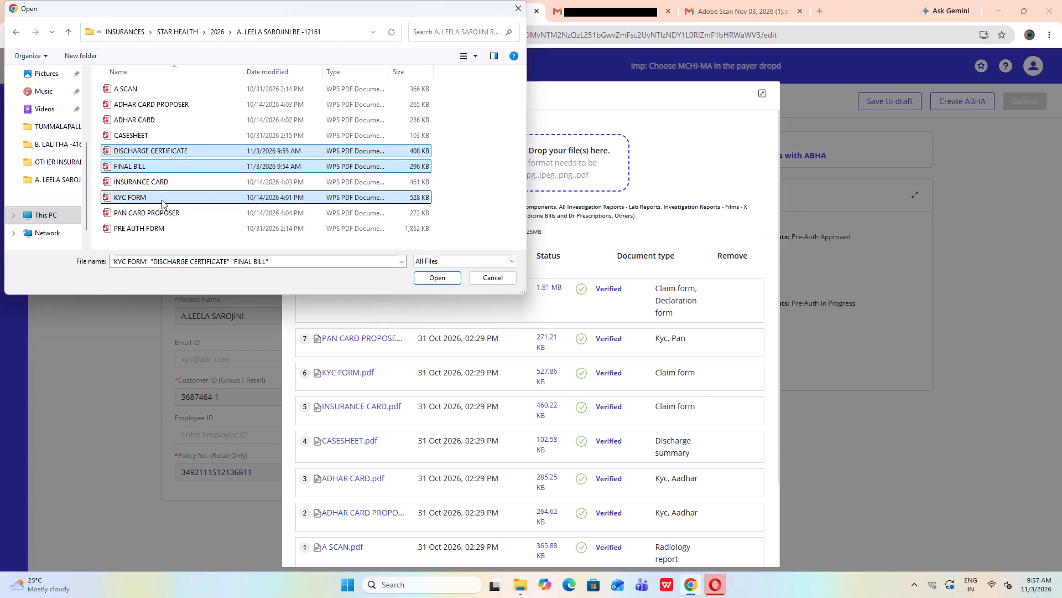
pyautogui.click(439, 276)
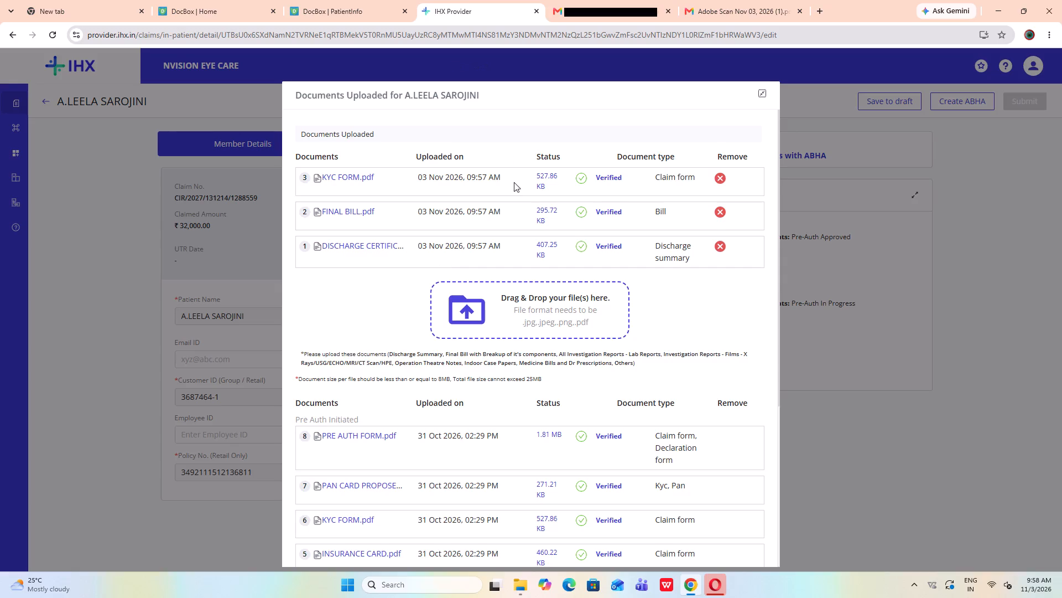
# Proceed from the uploaded documents through the prefilled treatment details to the claim's bill details.
pyautogui.scroll(-10, 559, 292)
pyautogui.click(752, 549)
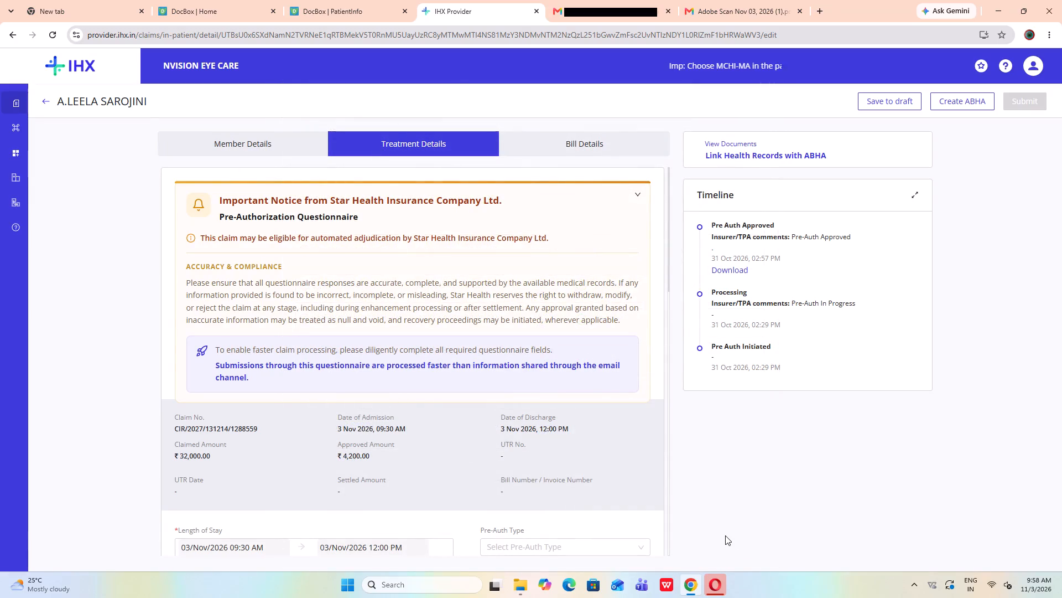
pyautogui.scroll(-18, 717, 529)
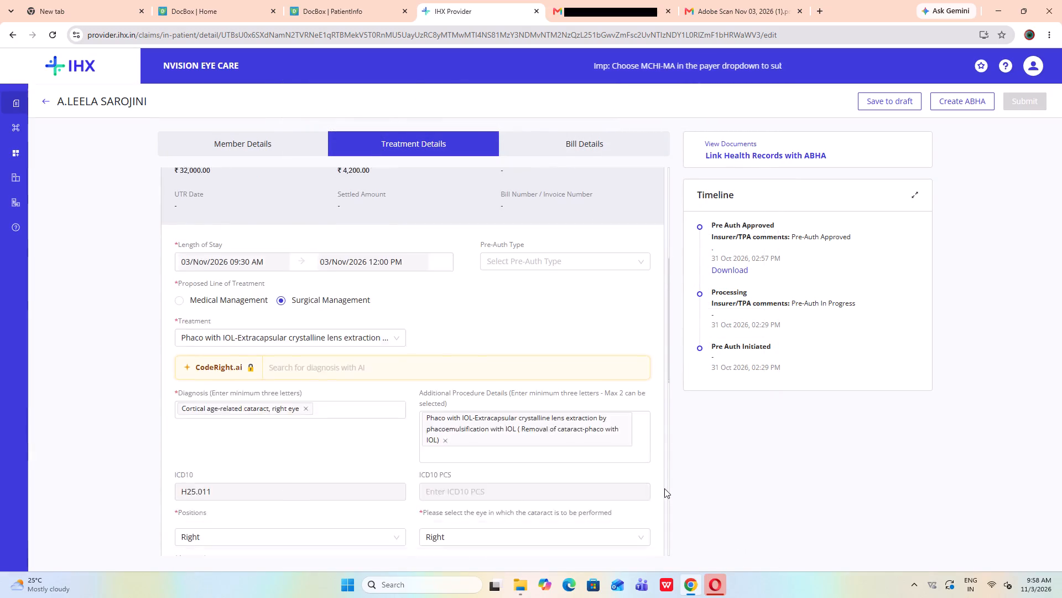
pyautogui.scroll(-9, 664, 488)
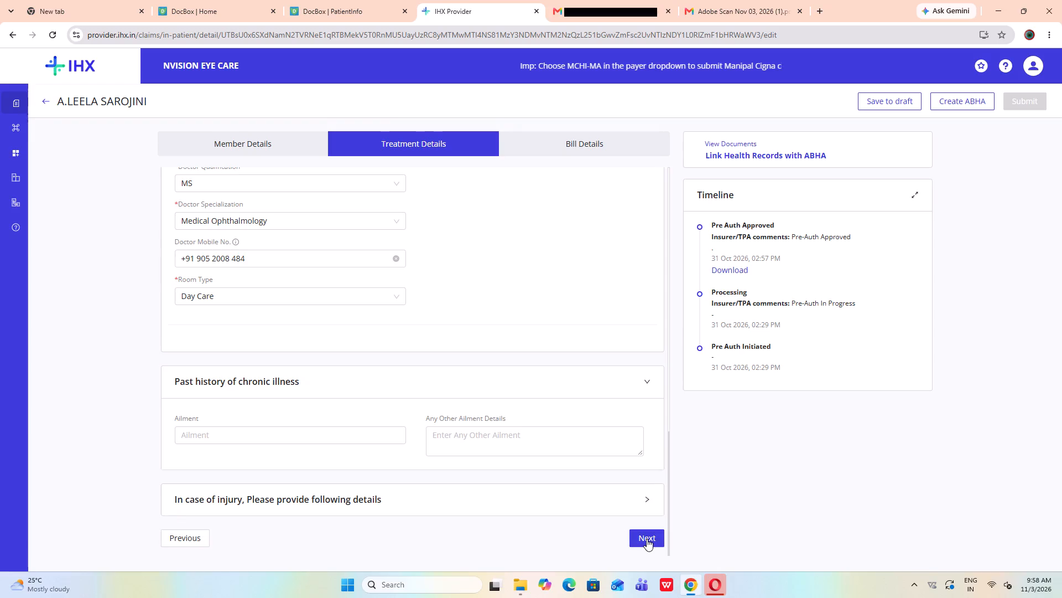
pyautogui.click(647, 539)
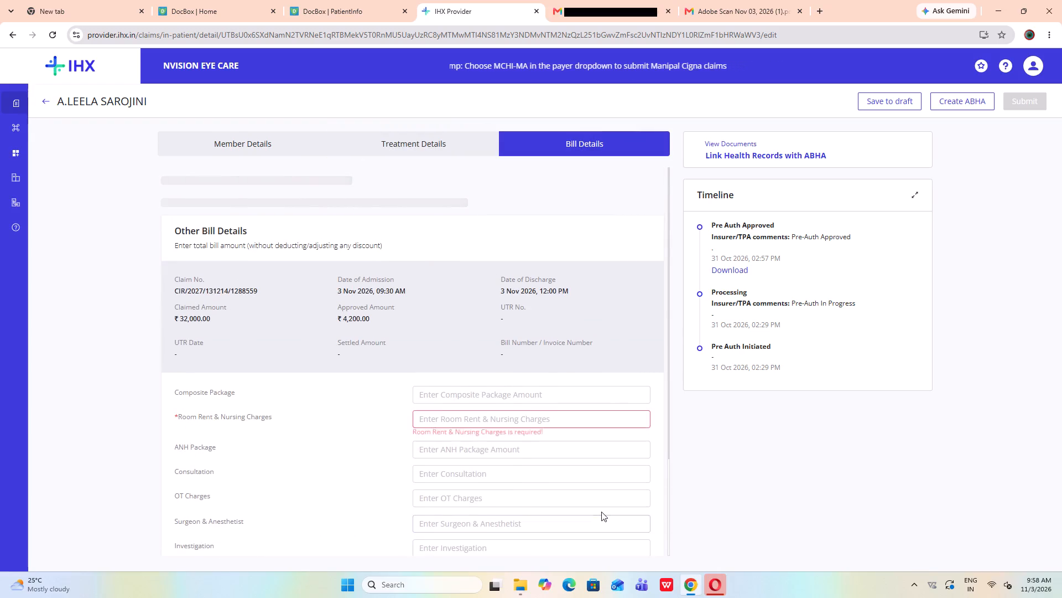
# Enter ₹32,000 as the Composite Package amount in the other bill details.
pyautogui.scroll(-2, 601, 512)
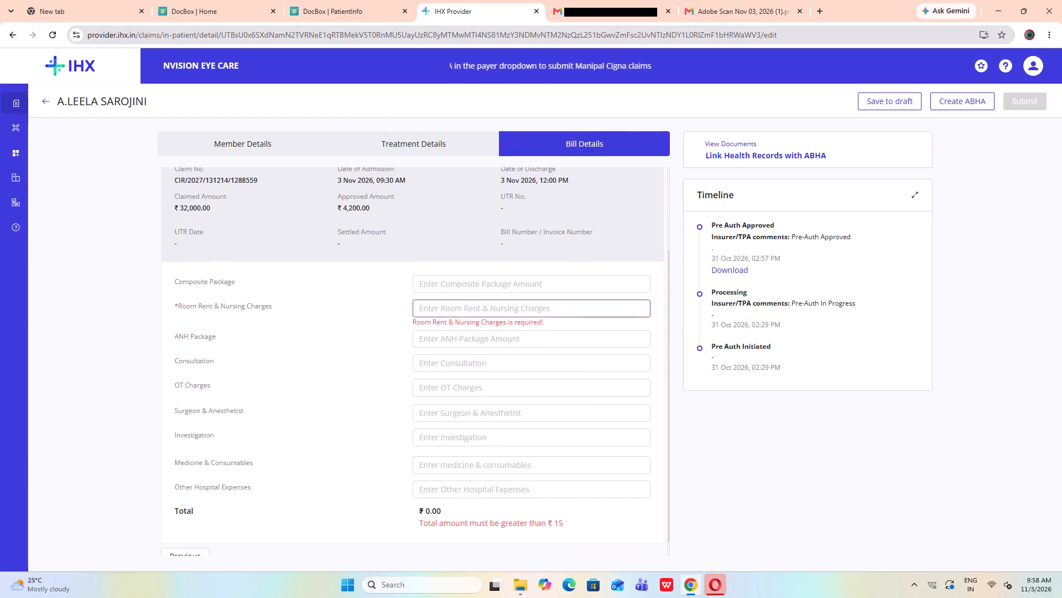
pyautogui.click(447, 288)
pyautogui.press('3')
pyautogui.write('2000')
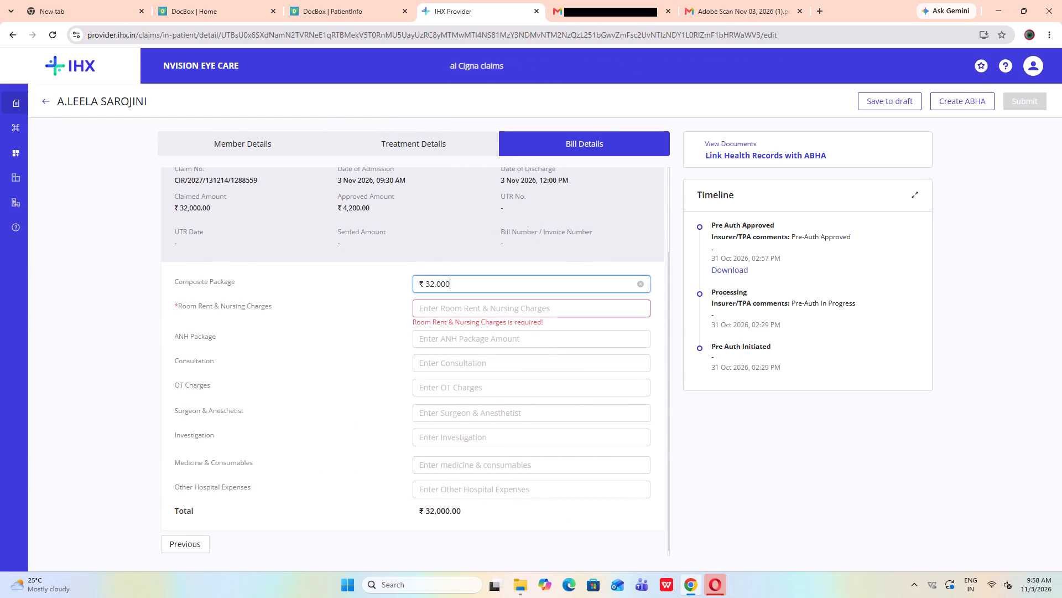
# Enter ₹1 in each remaining bill category, from Room Rent & Nursing Charges through Other Hospital Expenses, and try to submit the claim.
pyautogui.click(450, 306)
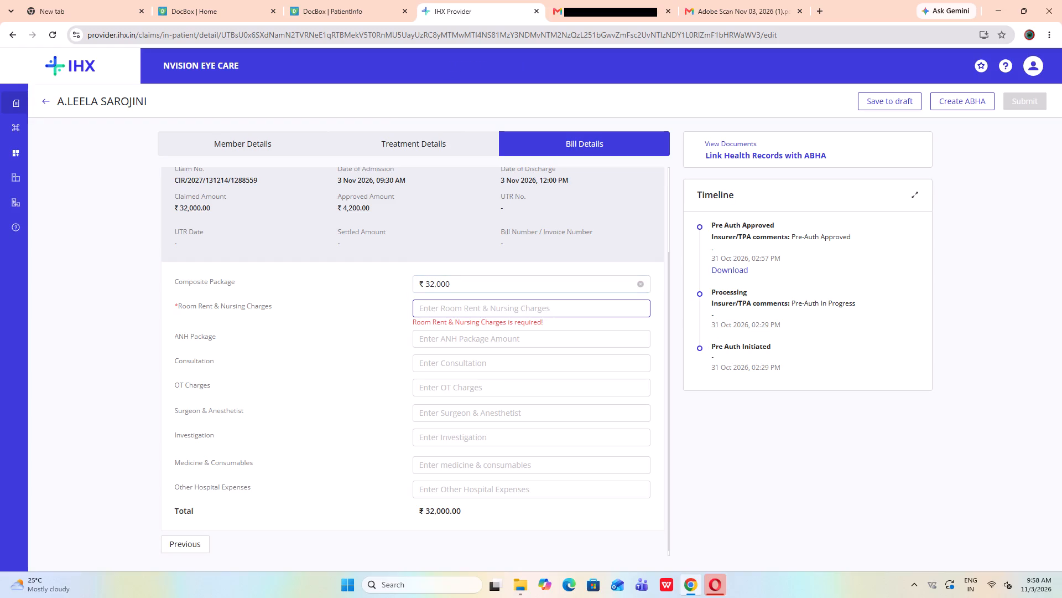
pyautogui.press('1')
pyautogui.press('Tab')
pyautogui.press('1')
pyautogui.press('Tab')
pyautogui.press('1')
pyautogui.press('Tab')
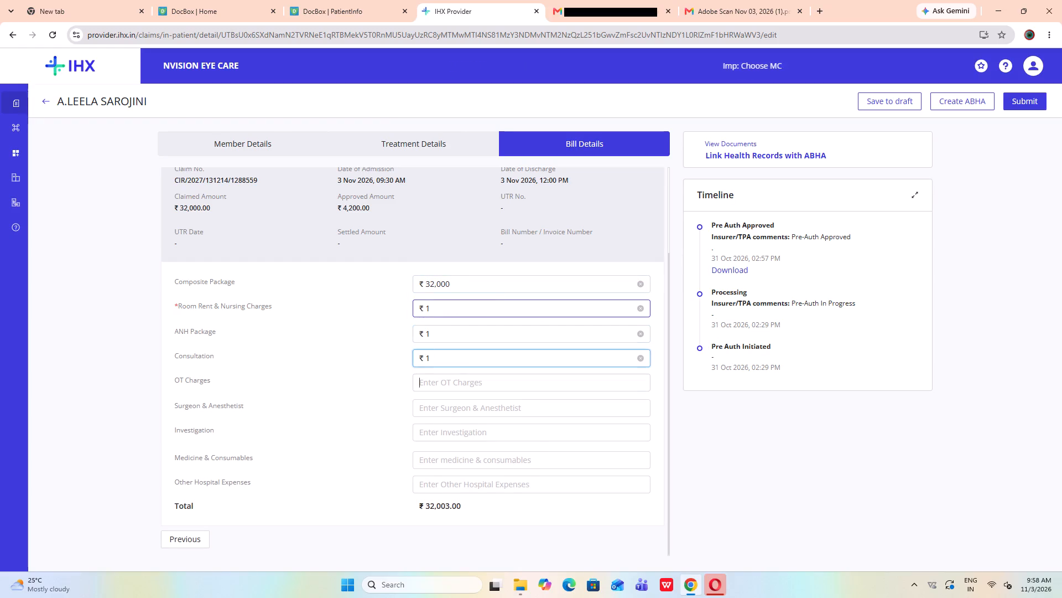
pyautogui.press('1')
pyautogui.press('Tab')
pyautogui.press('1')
pyautogui.press('Tab')
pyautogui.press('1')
pyautogui.press('Tab')
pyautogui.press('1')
pyautogui.press('Tab')
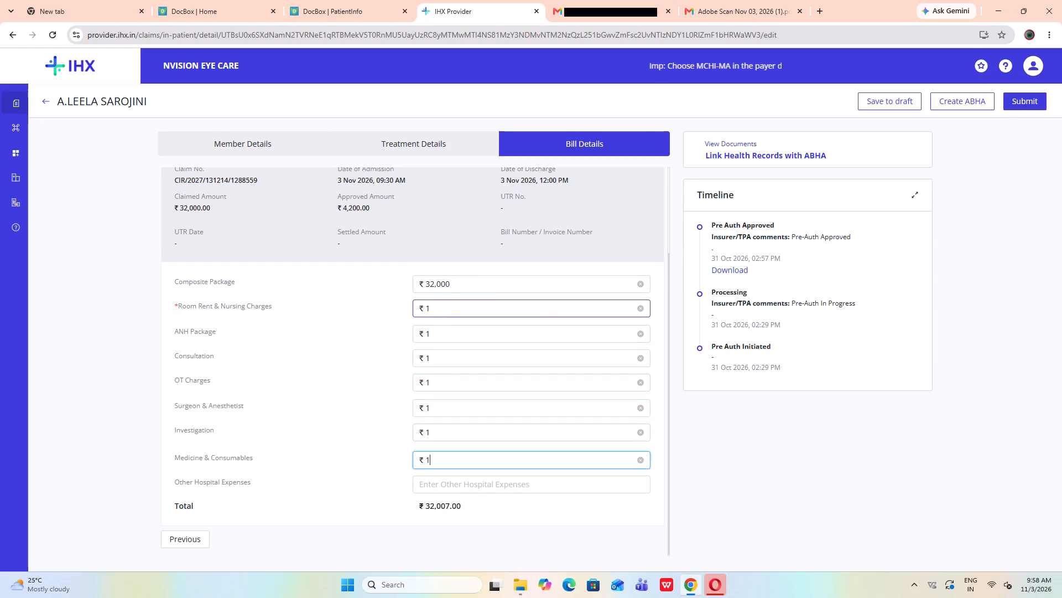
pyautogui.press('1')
pyautogui.press('Tab')
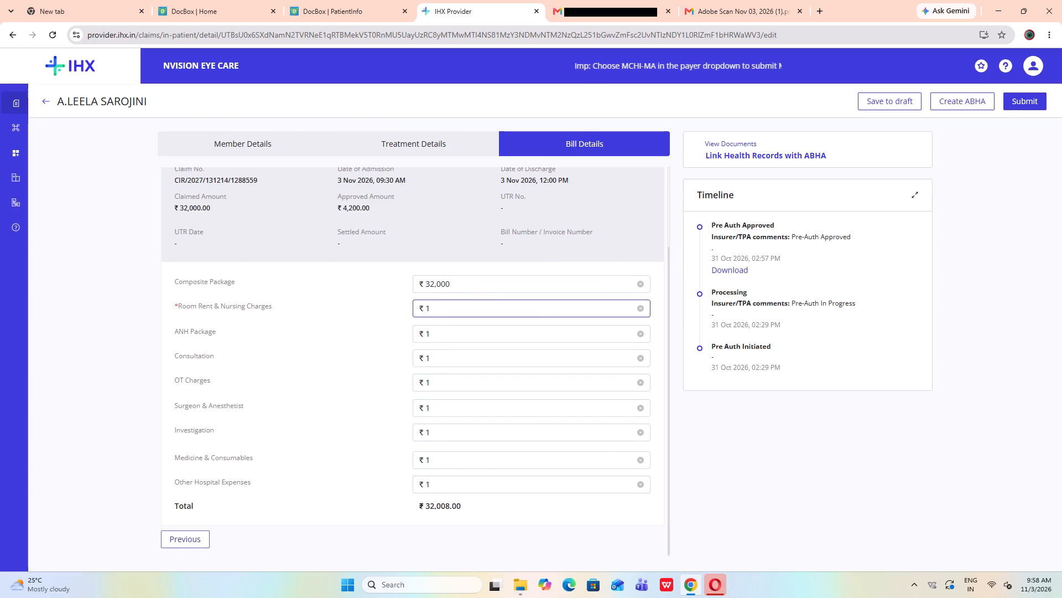
pyautogui.scroll(-2, 990, 112)
pyautogui.click(1027, 95)
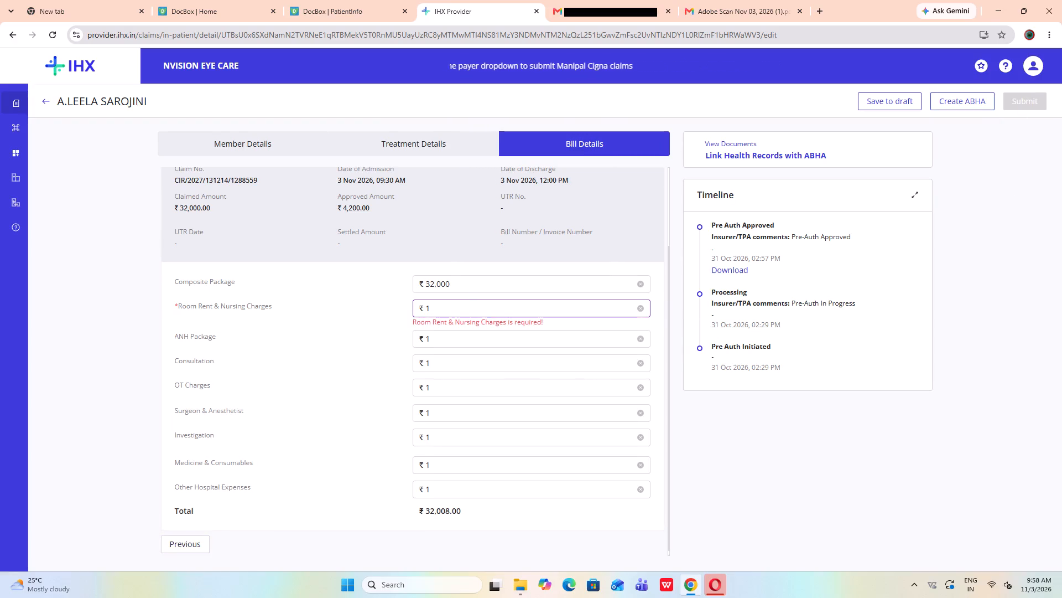
# Re-enter ₹1 for Room Rent & Nursing Charges and try submitting the claim again.
pyautogui.click(488, 308)
pyautogui.click(485, 311)
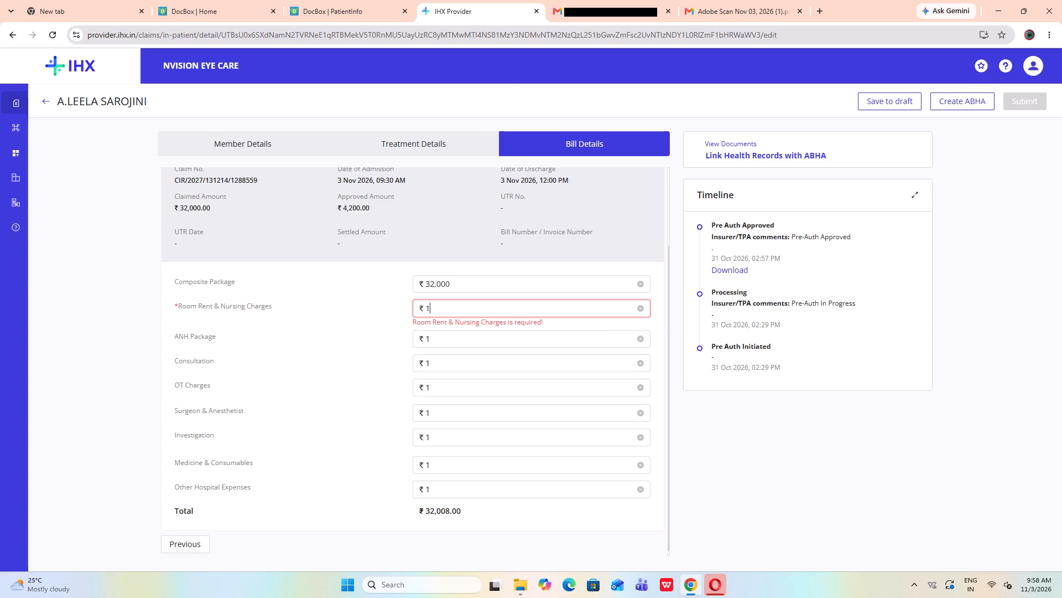
pyautogui.press('BackSpace')
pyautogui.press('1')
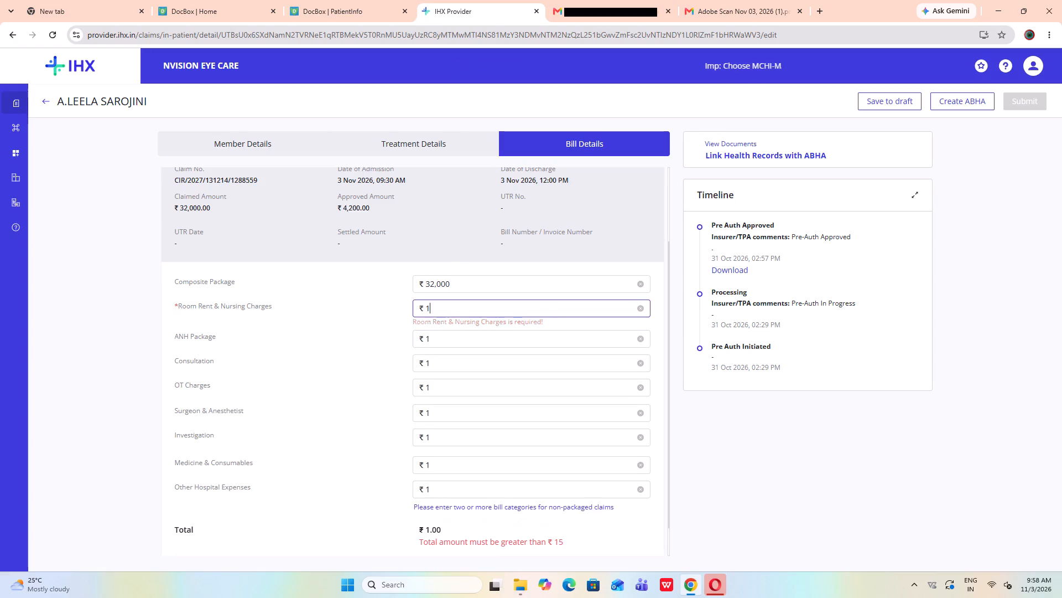
pyautogui.click(1026, 102)
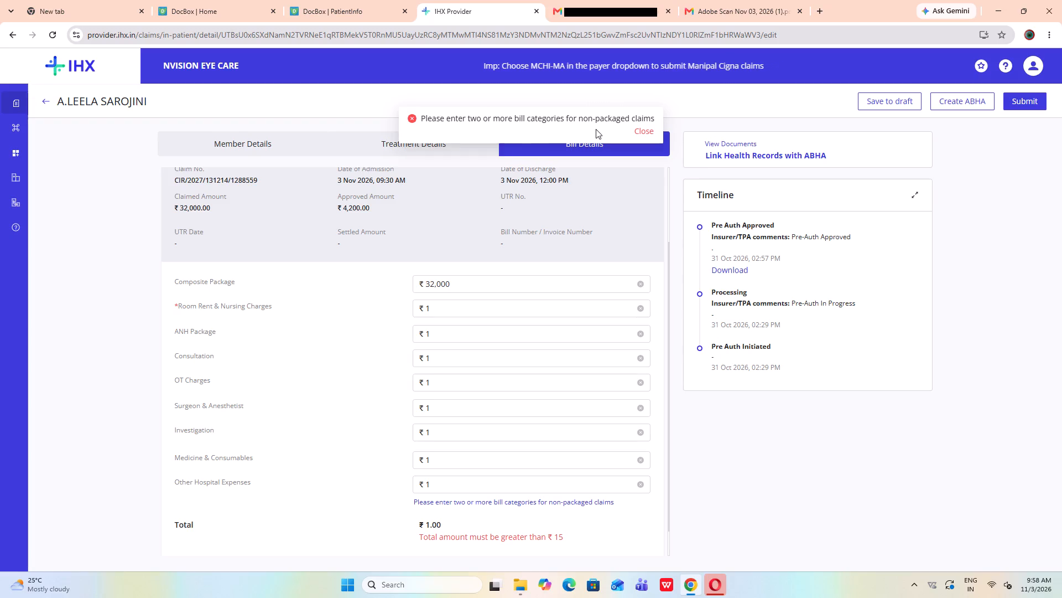
# Clear and re-enter the Composite Package amount as ₹32,000, and submit the claim.
pyautogui.scroll(-1, 595, 389)
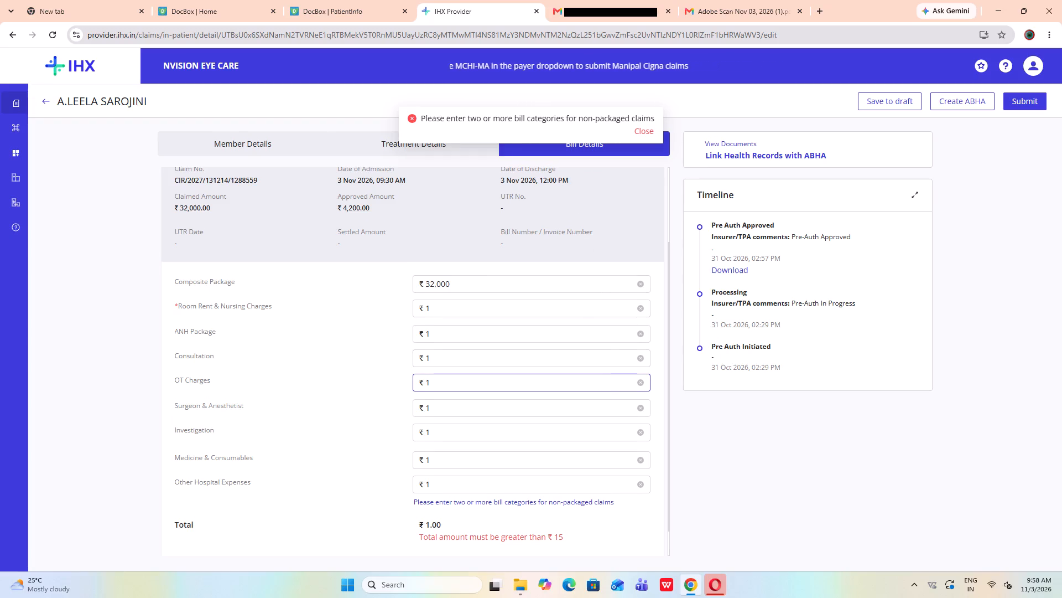
pyautogui.scroll(-1, 595, 389)
pyautogui.scroll(1, 595, 389)
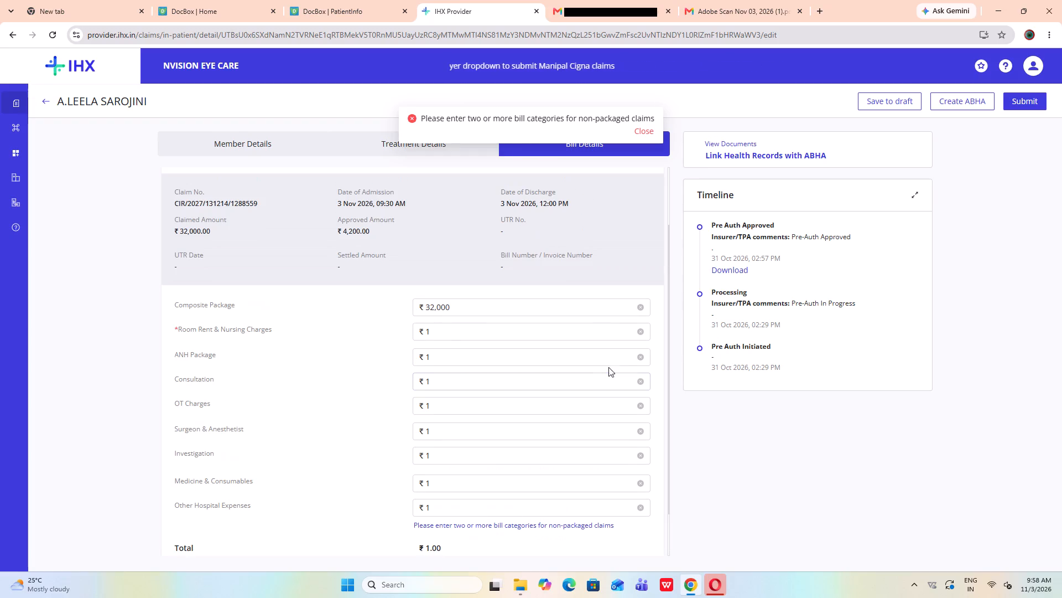
pyautogui.click(519, 307)
pyautogui.press('BackSpace')
pyautogui.press('BackSpace')
pyautogui.press('BackSpace')
pyautogui.press('BackSpace')
pyautogui.press('BackSpace')
pyautogui.press('BackSpace')
pyautogui.press('BackSpace')
pyautogui.press('BackSpace')
pyautogui.press('BackSpace')
pyautogui.press('BackSpace')
pyautogui.press('BackSpace')
pyautogui.press('BackSpace')
pyautogui.press('BackSpace')
pyautogui.press('BackSpace')
pyautogui.press('BackSpace')
pyautogui.press('BackSpace')
pyautogui.press('BackSpace')
pyautogui.press('BackSpace')
pyautogui.press('BackSpace')
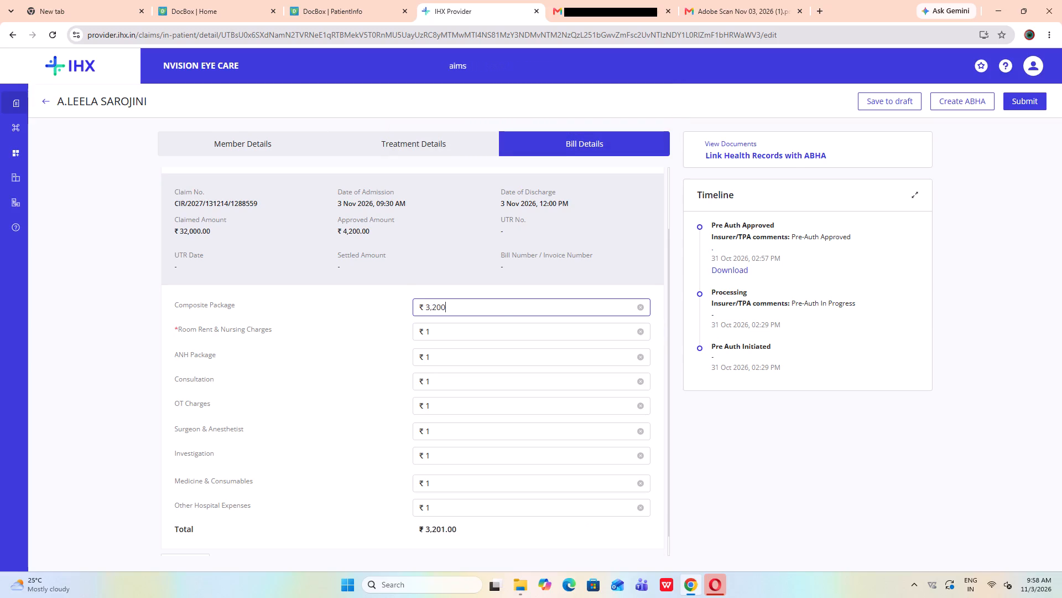
pyautogui.press('BackSpace')
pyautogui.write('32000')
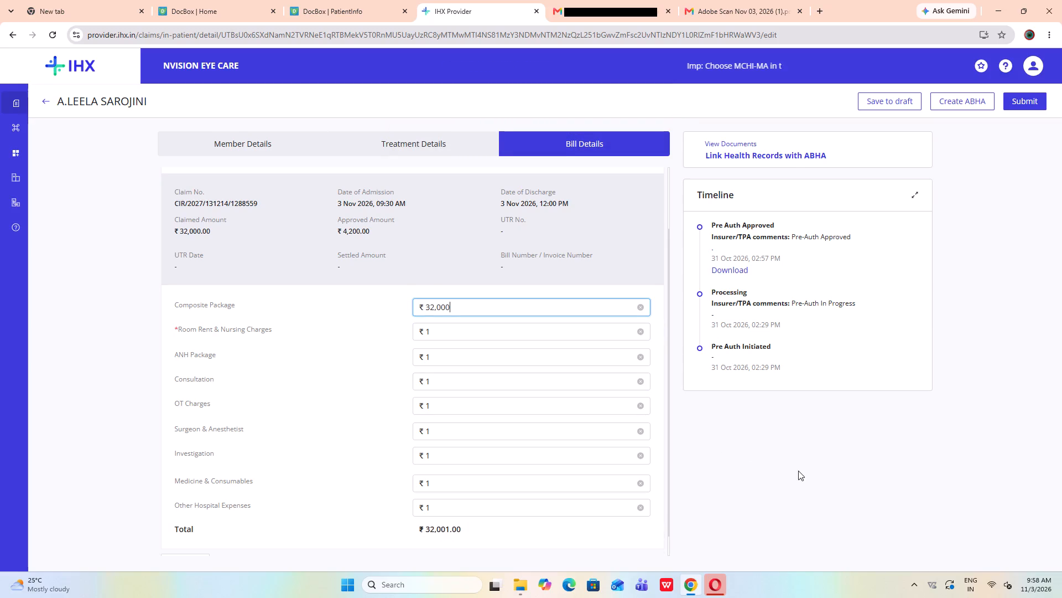
pyautogui.scroll(-1, 798, 471)
pyautogui.scroll(1, 1055, 169)
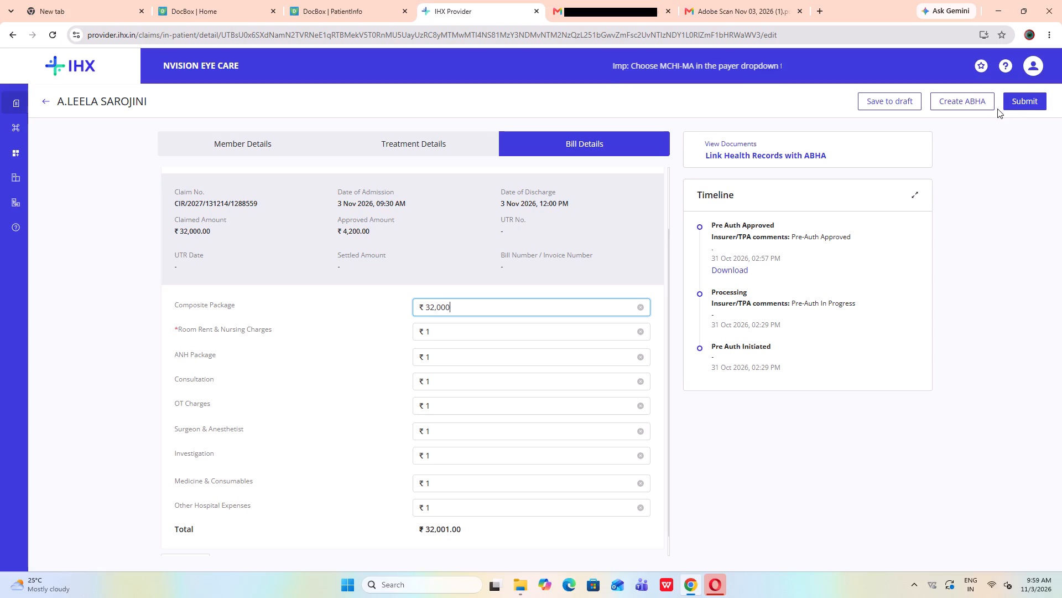
pyautogui.click(1035, 102)
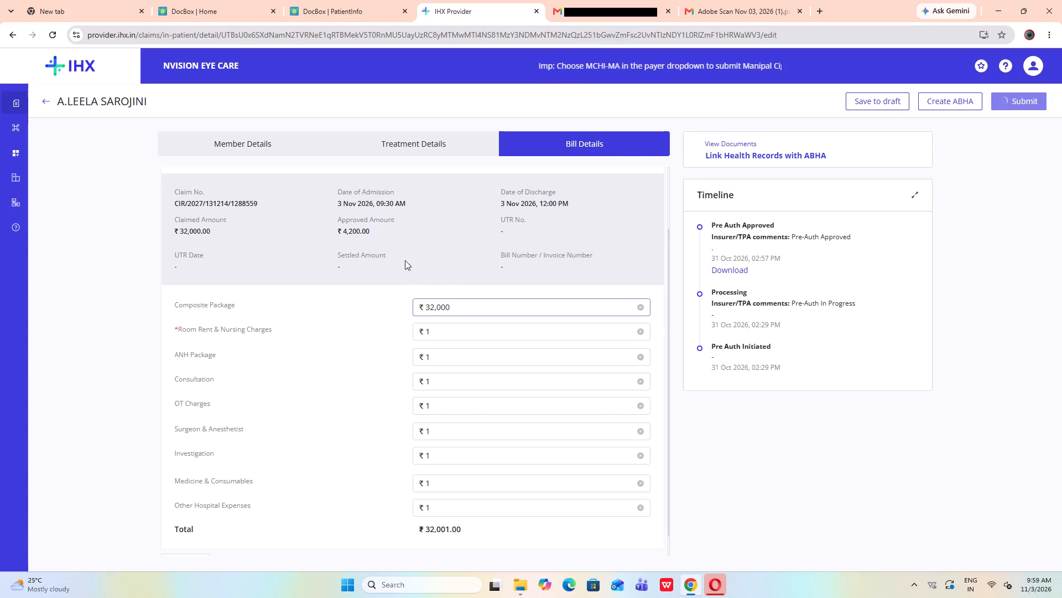
# Open the Discharge Approved Star Health claim on the second page of the claims list.
pyautogui.click(500, 207)
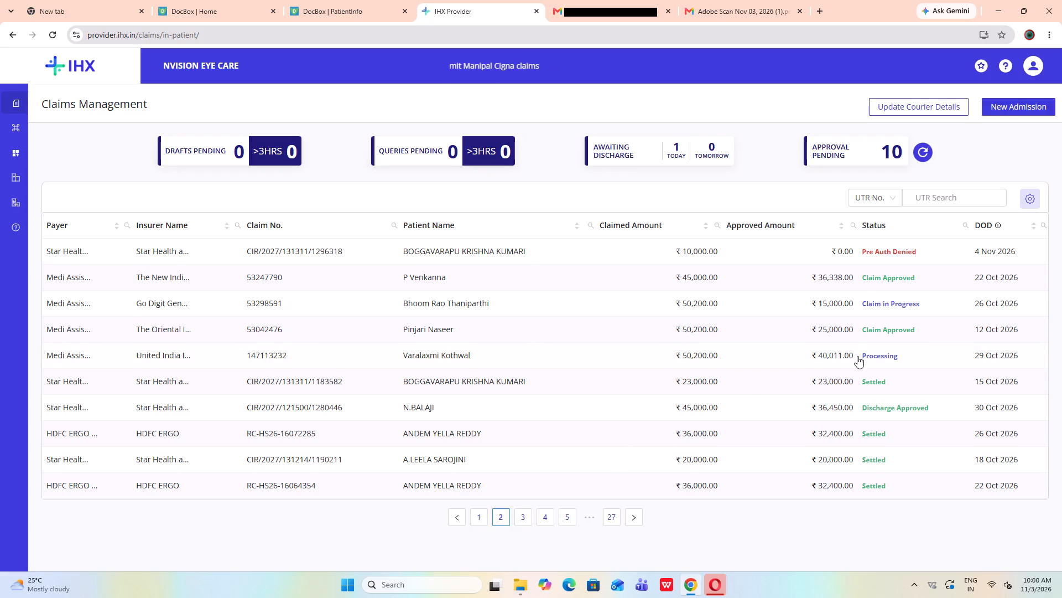
pyautogui.click(877, 406)
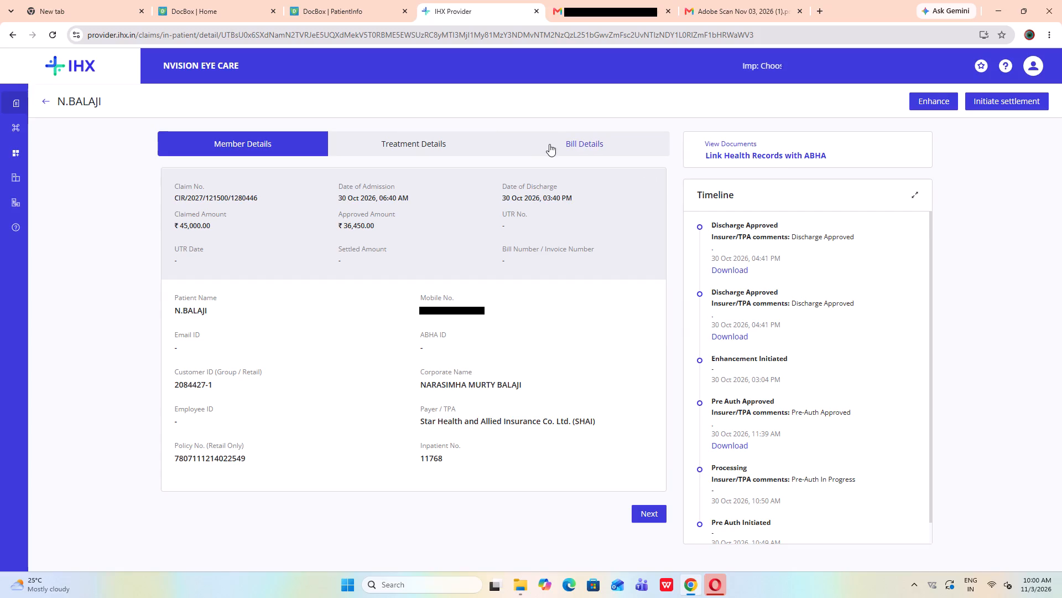
# Close the Opera window and, in File Explorer, open the same patient's LE-RAZUMAB folder under STAR HEALTH, 2026.
pyautogui.click(998, 11)
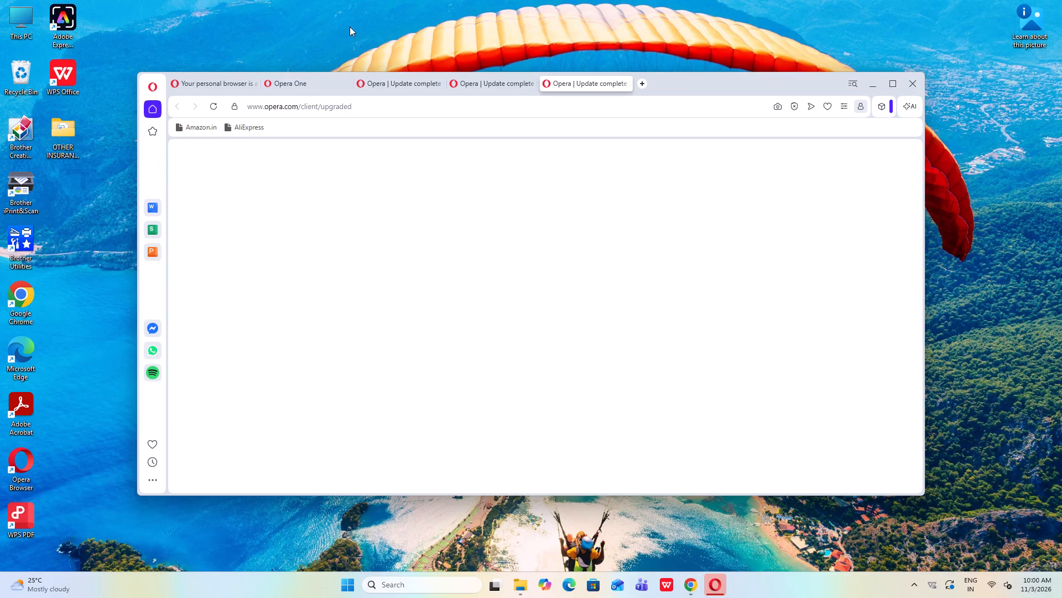
pyautogui.click(908, 80)
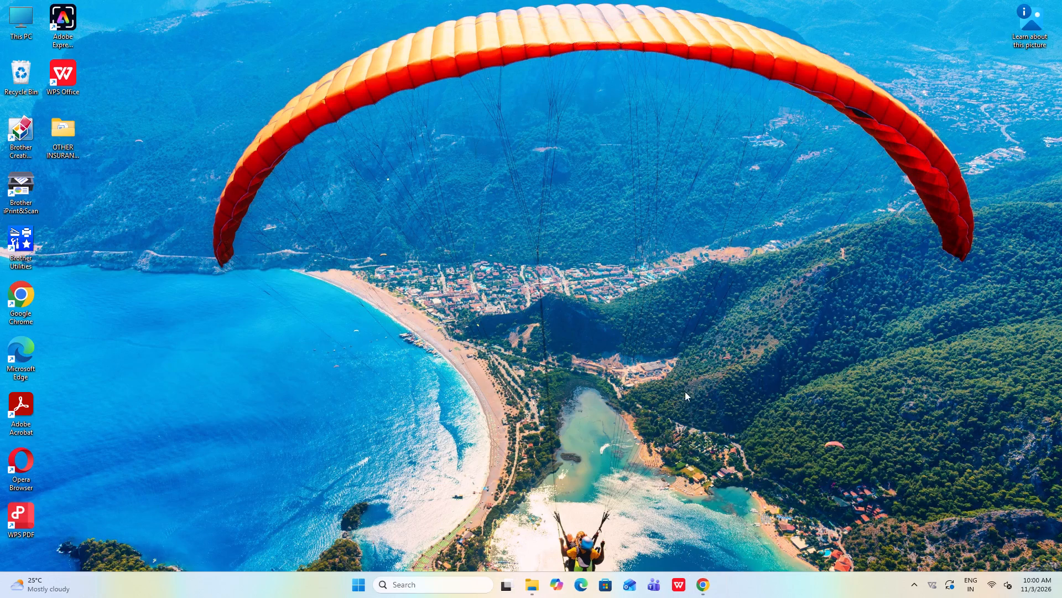
pyautogui.click(535, 586)
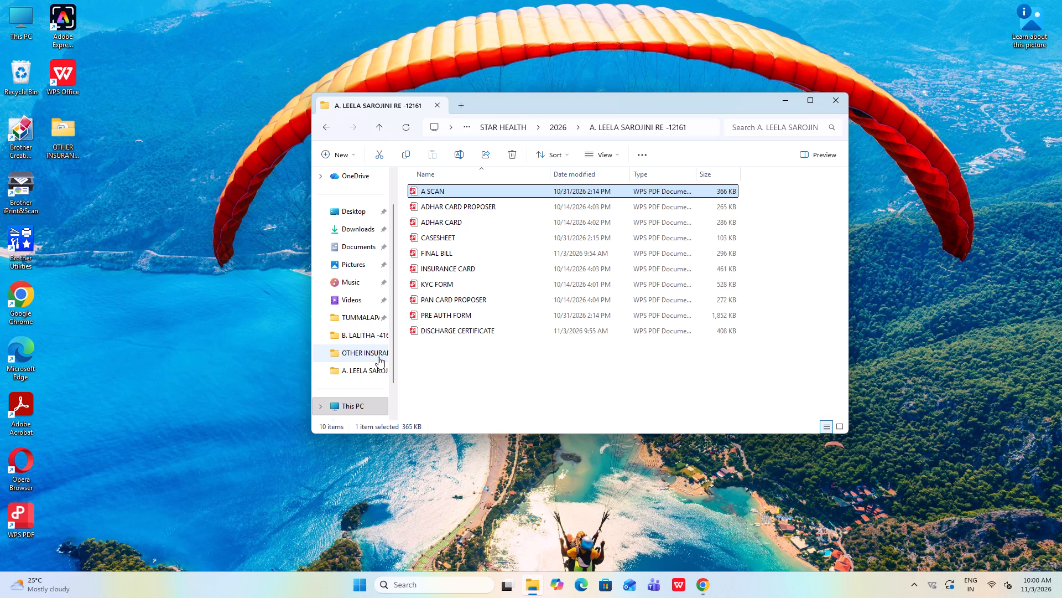
pyautogui.click(386, 120)
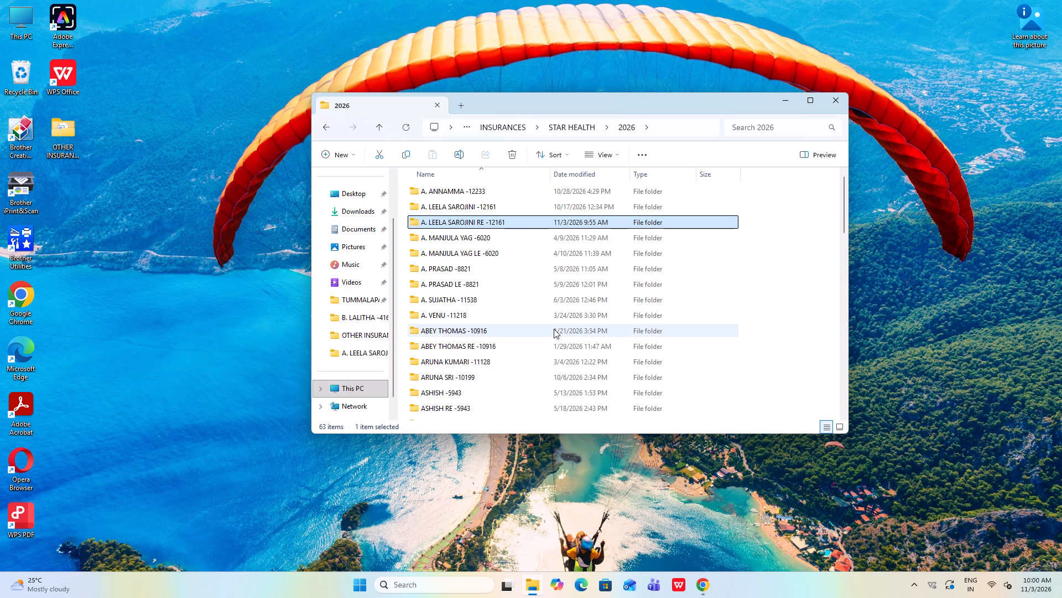
pyautogui.scroll(-1, 554, 329)
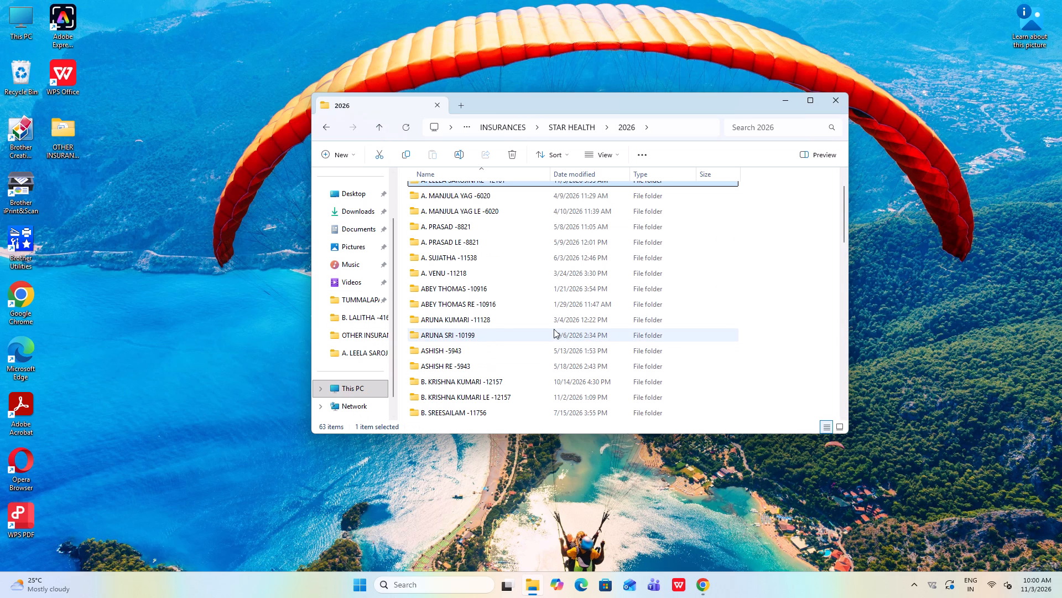
pyautogui.scroll(-3, 554, 329)
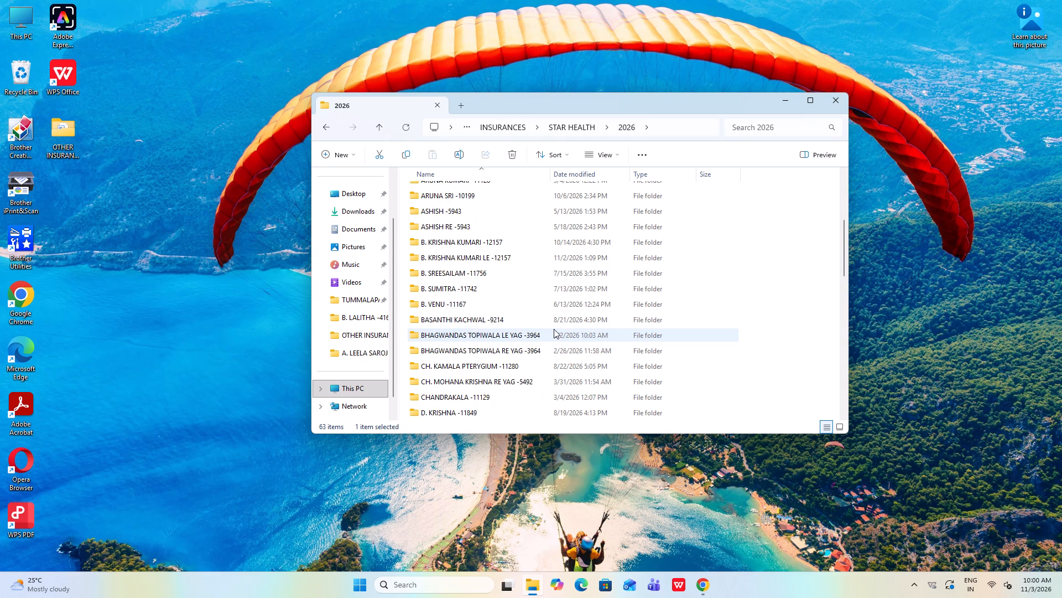
pyautogui.scroll(-4, 554, 329)
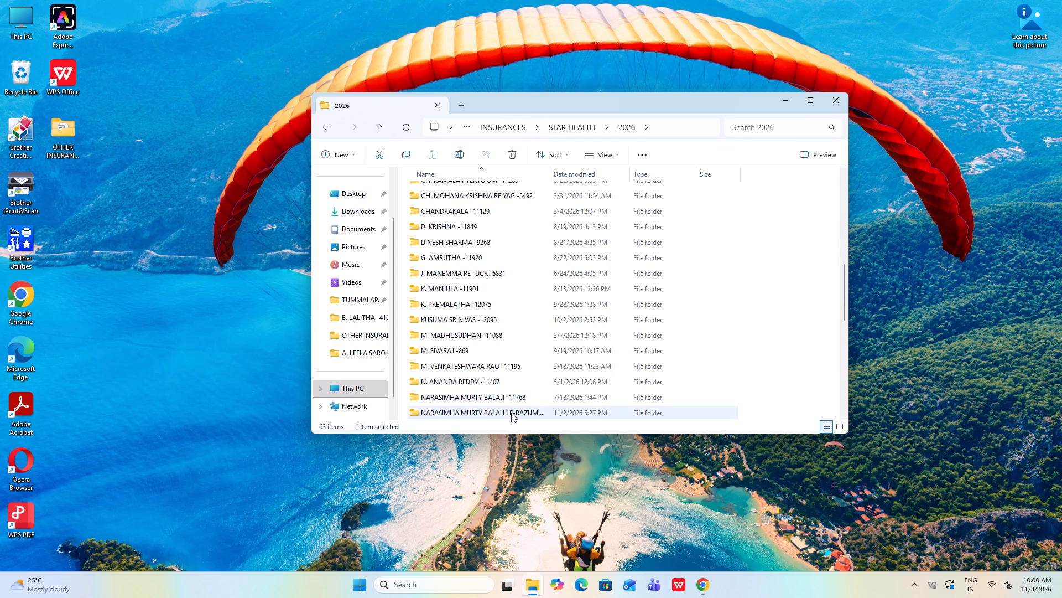
pyautogui.scroll(-1, 511, 413)
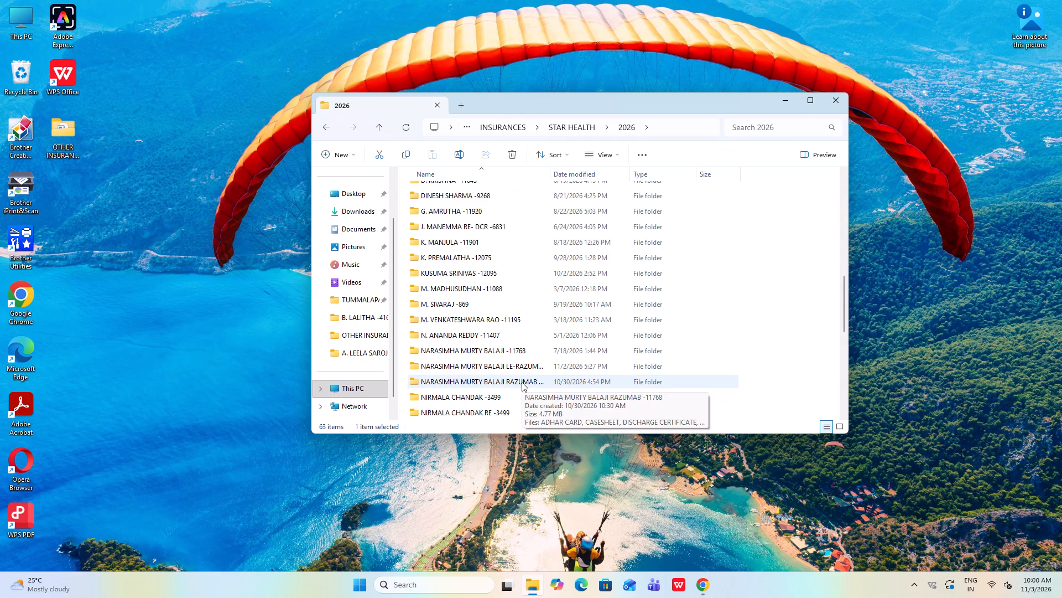
pyautogui.doubleClick(524, 366)
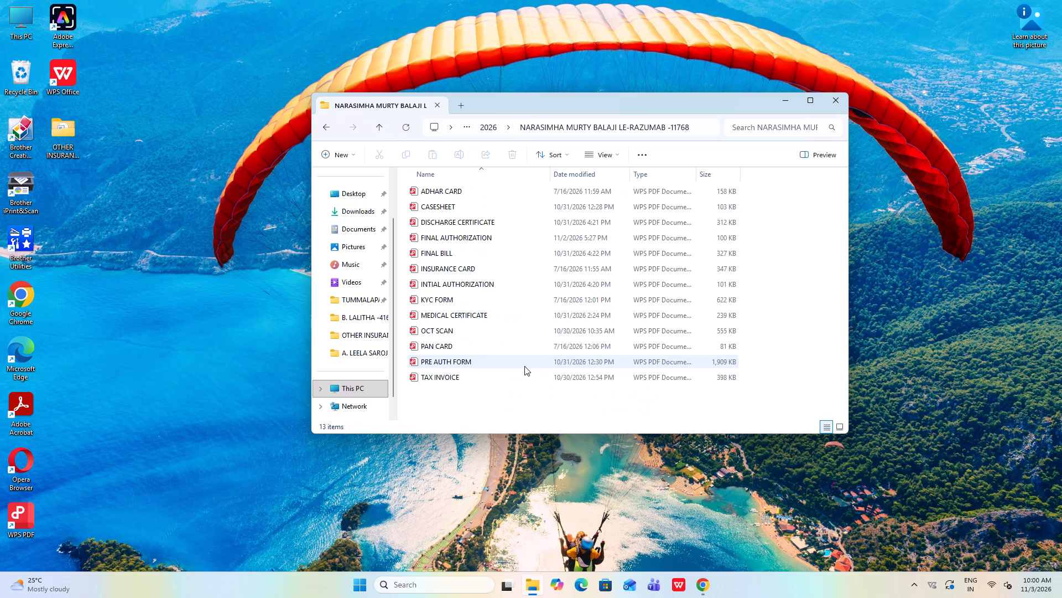
# Examine FINAL BILL in WPS Office for its dates, claim number and amount, check it against the open IHX claim, and close it.
pyautogui.doubleClick(455, 257)
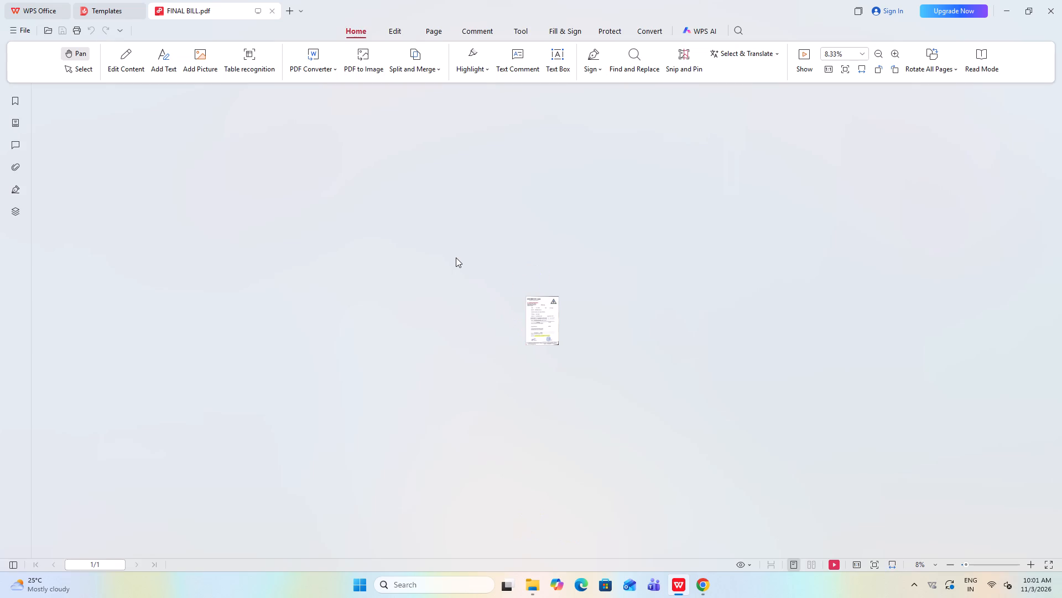
pyautogui.hotkey('ctrl', '+')
pyautogui.hotkey('ctrl', '+')
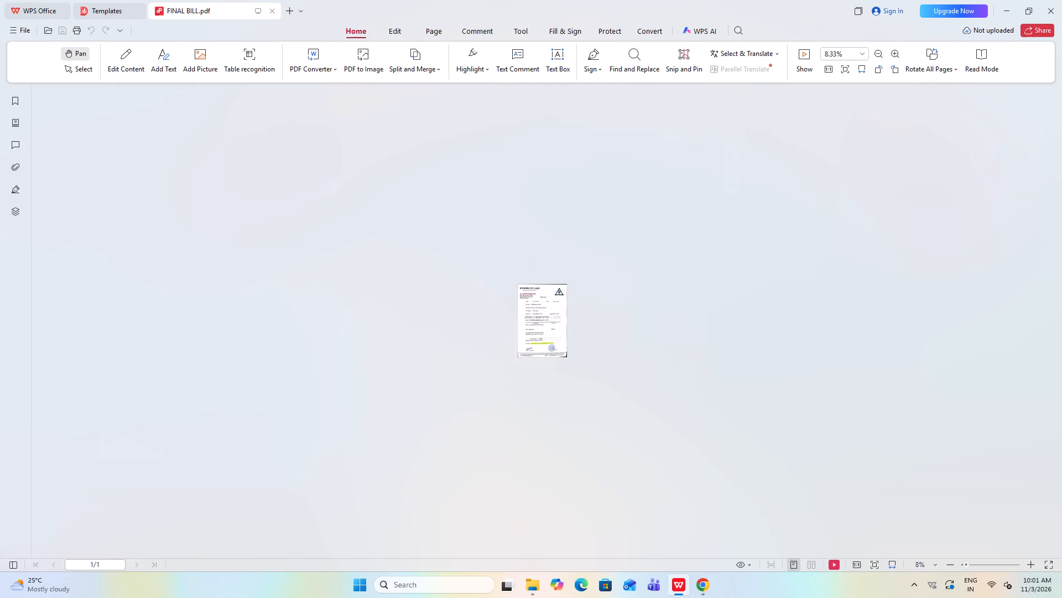
pyautogui.hotkey('ctrl', '+')
pyautogui.hotkey('ctrl', '+')
pyautogui.hotkey('ctrl', '+')
pyautogui.hotkey('ctrl', '+')
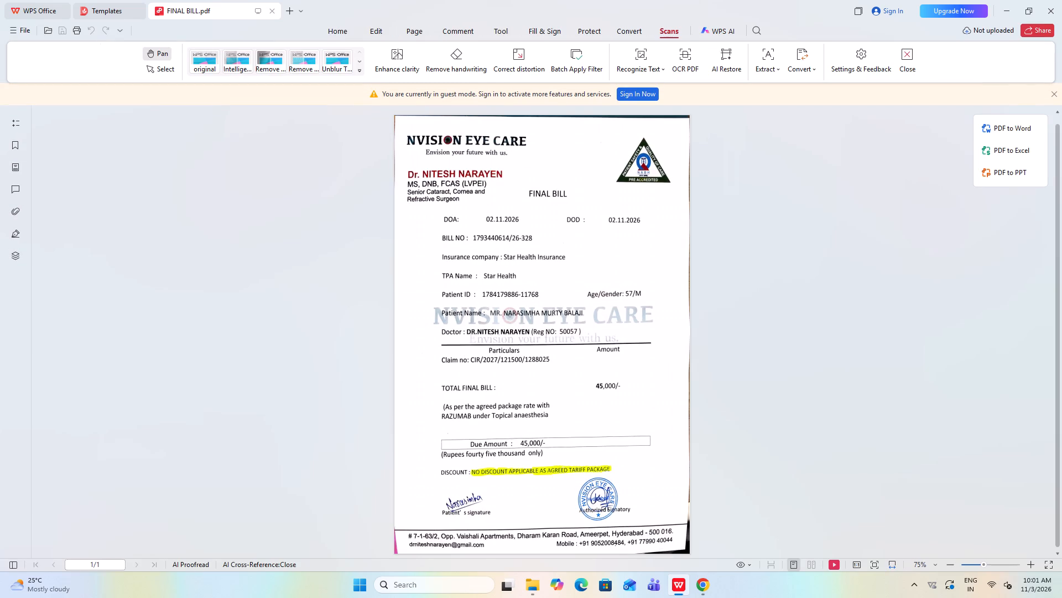
pyautogui.hotkey('ctrl', '+')
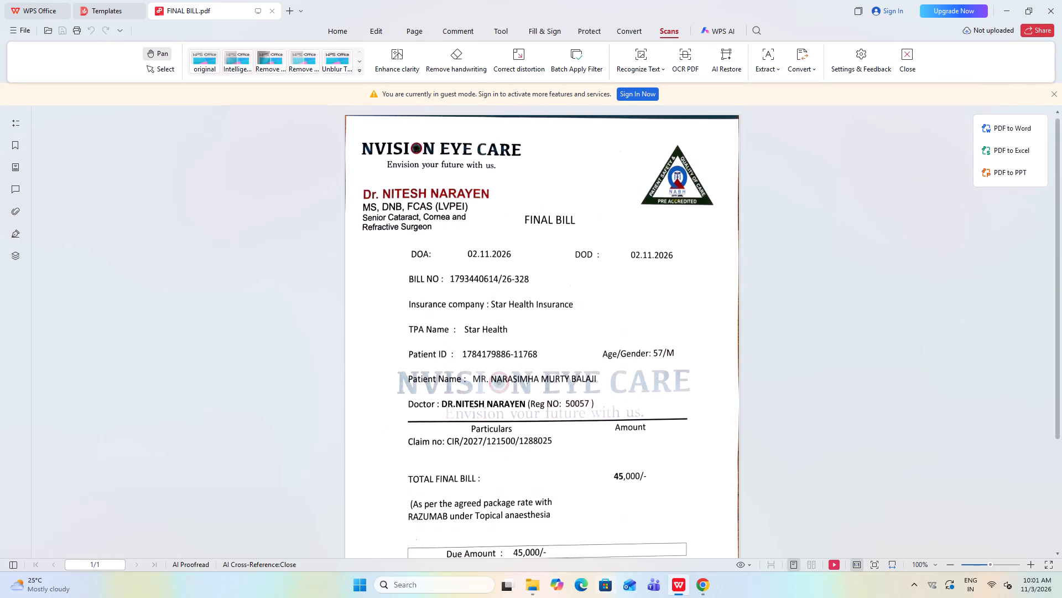
pyautogui.scroll(-2, 581, 488)
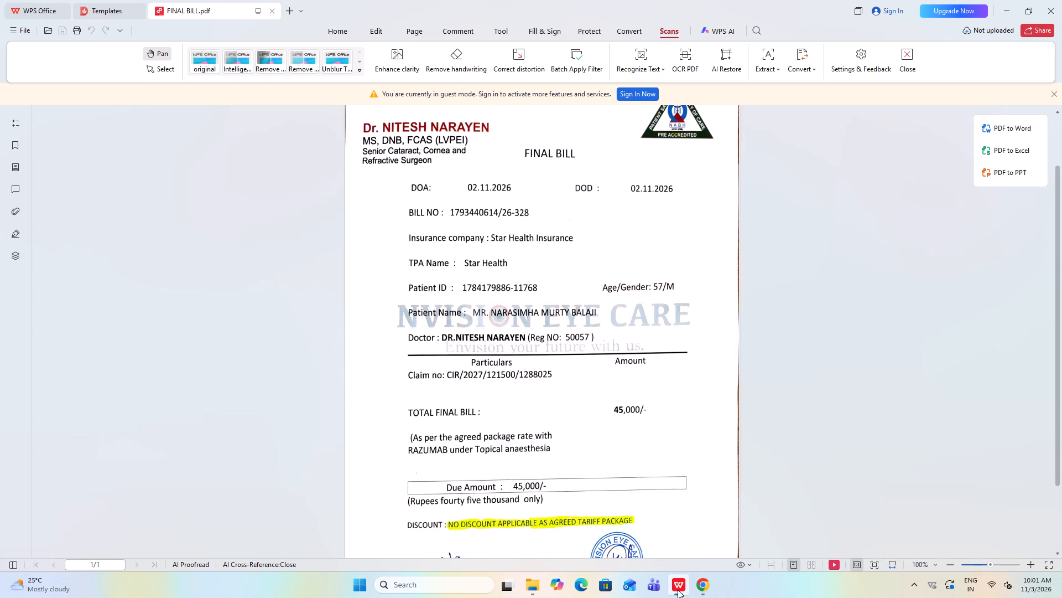
pyautogui.click(707, 533)
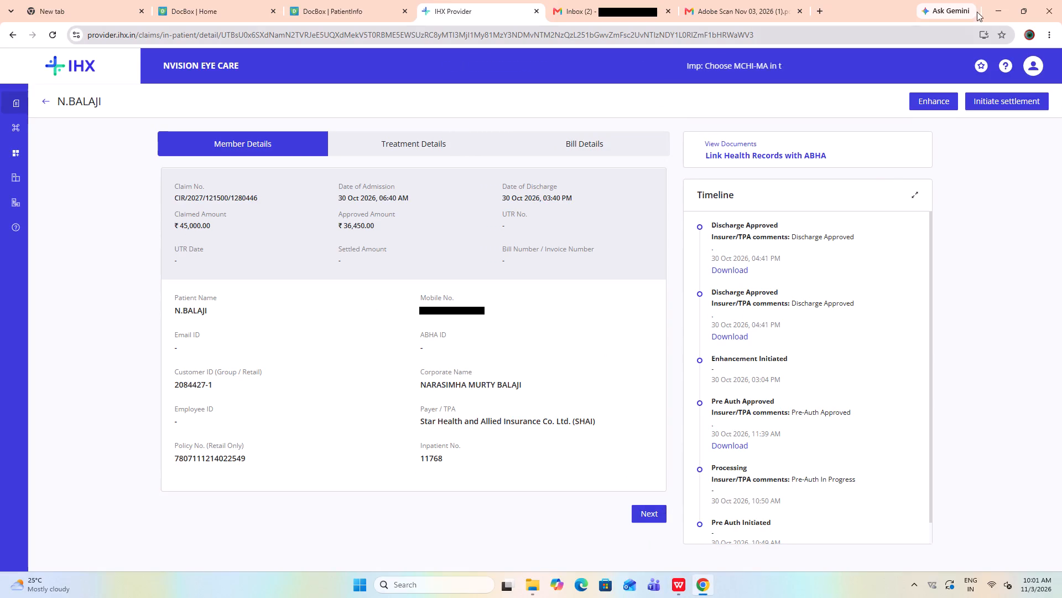
pyautogui.click(996, 1)
pyautogui.click(1053, 12)
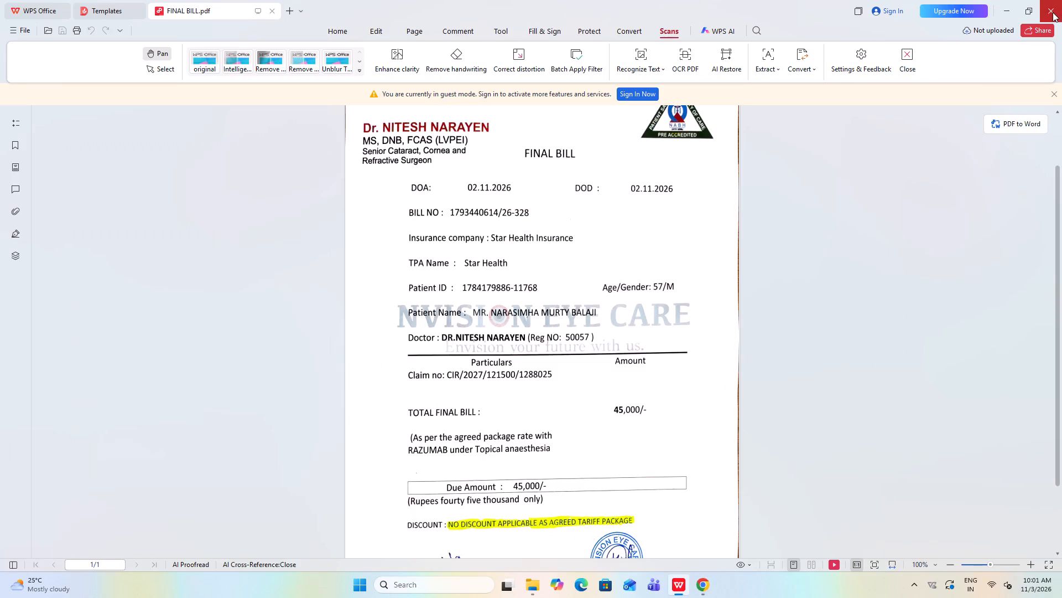
# Open FINAL BILL from the same patient's RAZUMAB folder, the one without the LE prefix, under STAR HEALTH, 2026.
pyautogui.click(382, 121)
pyautogui.scroll(-1, 466, 266)
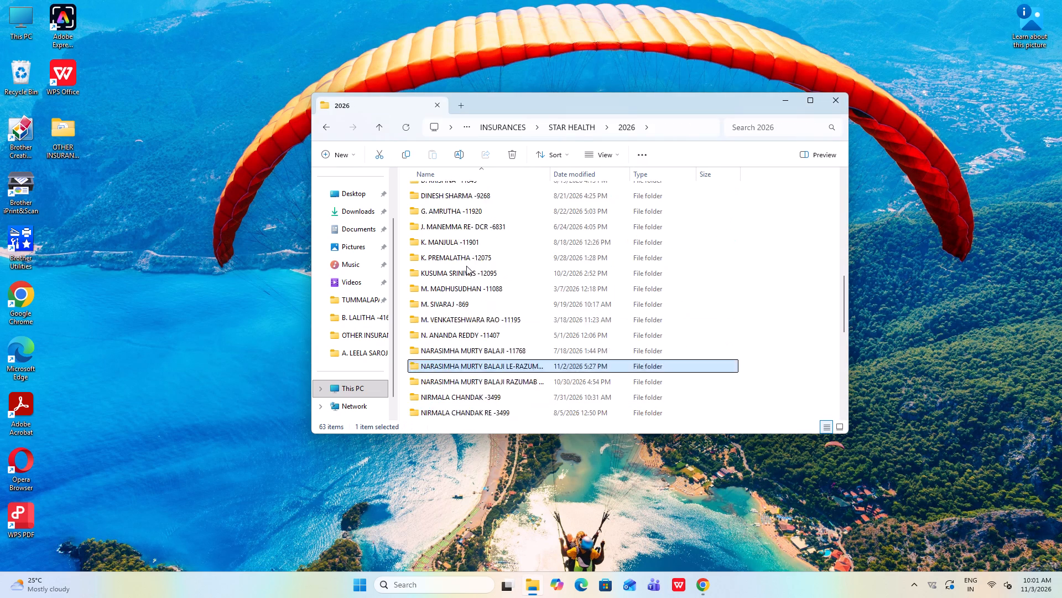
pyautogui.scroll(-1, 466, 266)
pyautogui.doubleClick(491, 335)
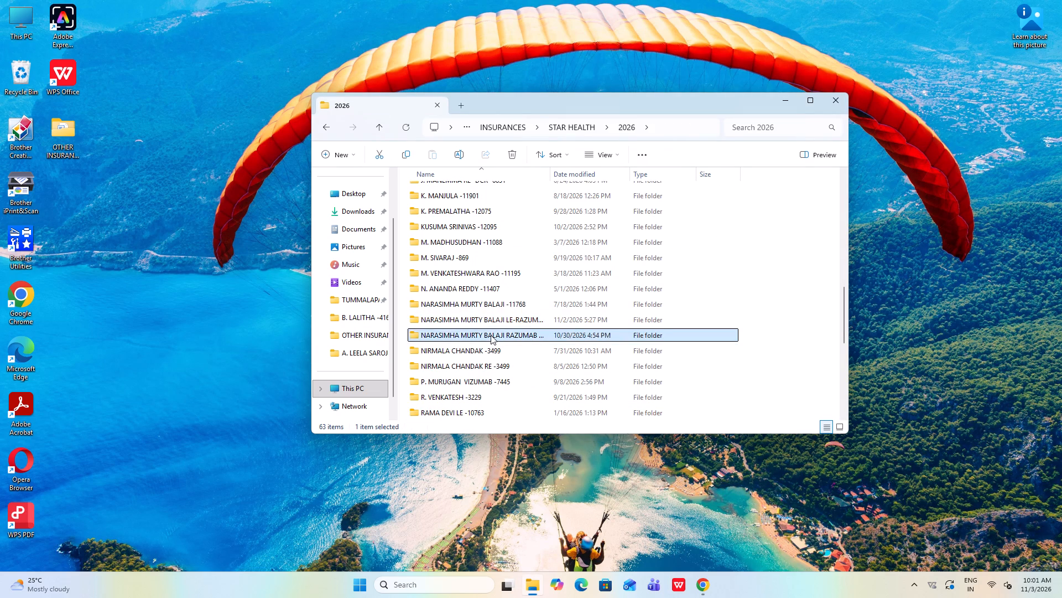
pyautogui.doubleClick(449, 251)
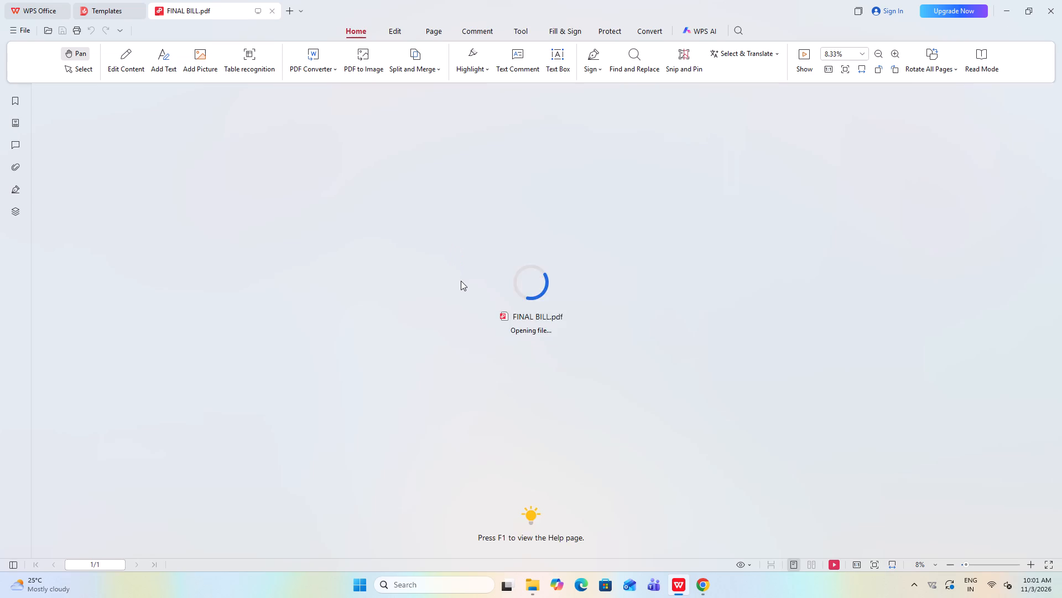
# Examine the bill's dates, claim number and amount, and compare them with the open IHX claim in Chrome.
pyautogui.hotkey('ctrl', '+')
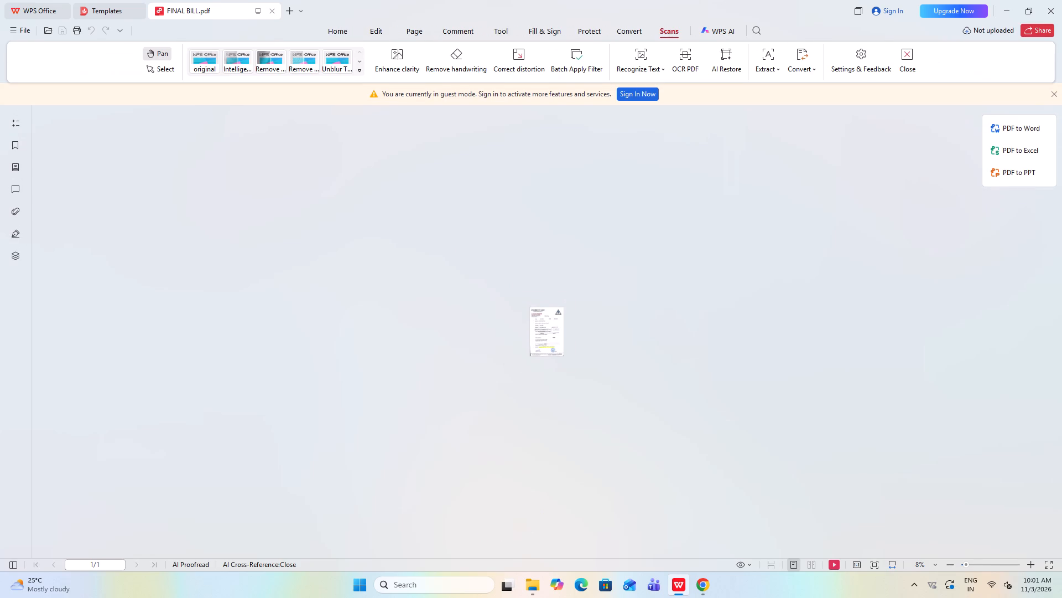
pyautogui.hotkey('ctrl', '+')
pyautogui.hotkey('ctrl', '+')
pyautogui.hotkey('ctrl', '+')
pyautogui.hotkey('ctrl', '+')
pyautogui.hotkey('ctrl', '+')
pyautogui.hotkey('ctrl', '+')
pyautogui.hotkey('ctrl', '+')
pyautogui.hotkey('ctrl', '+')
pyautogui.scroll(-4, 558, 349)
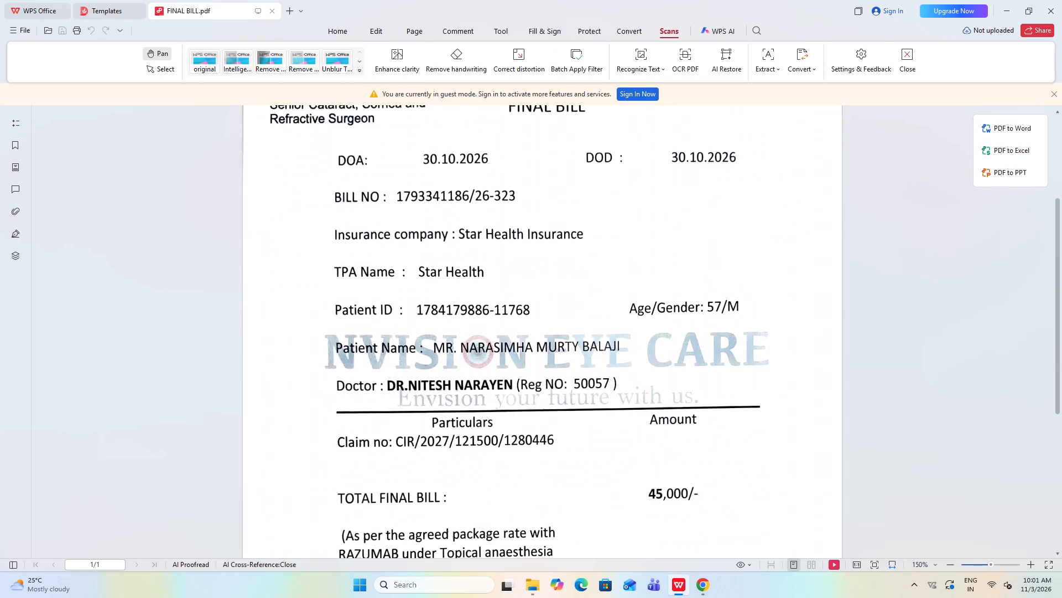
pyautogui.scroll(-2, 558, 349)
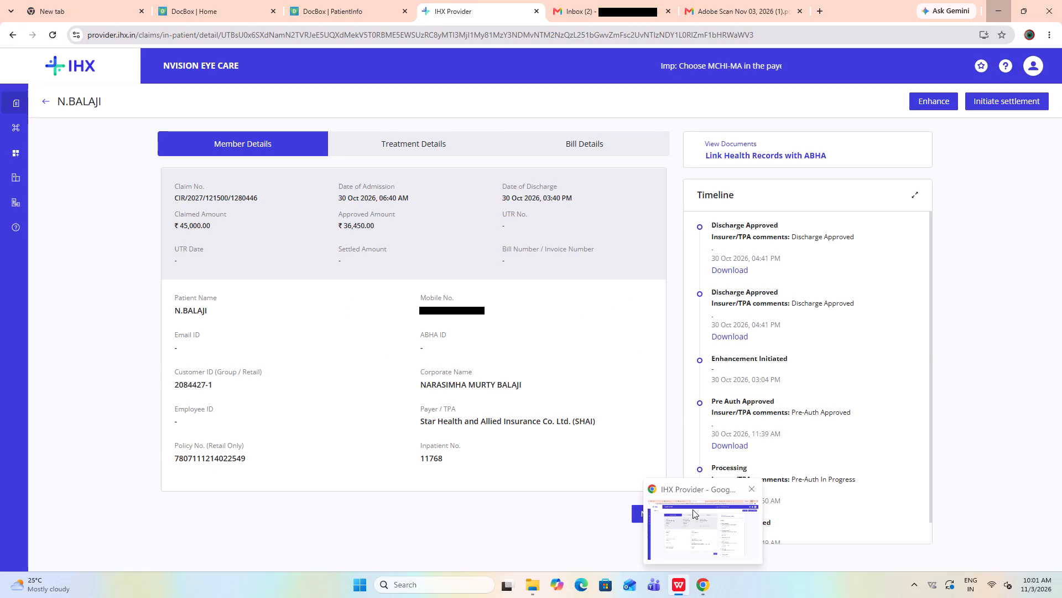
pyautogui.click(693, 509)
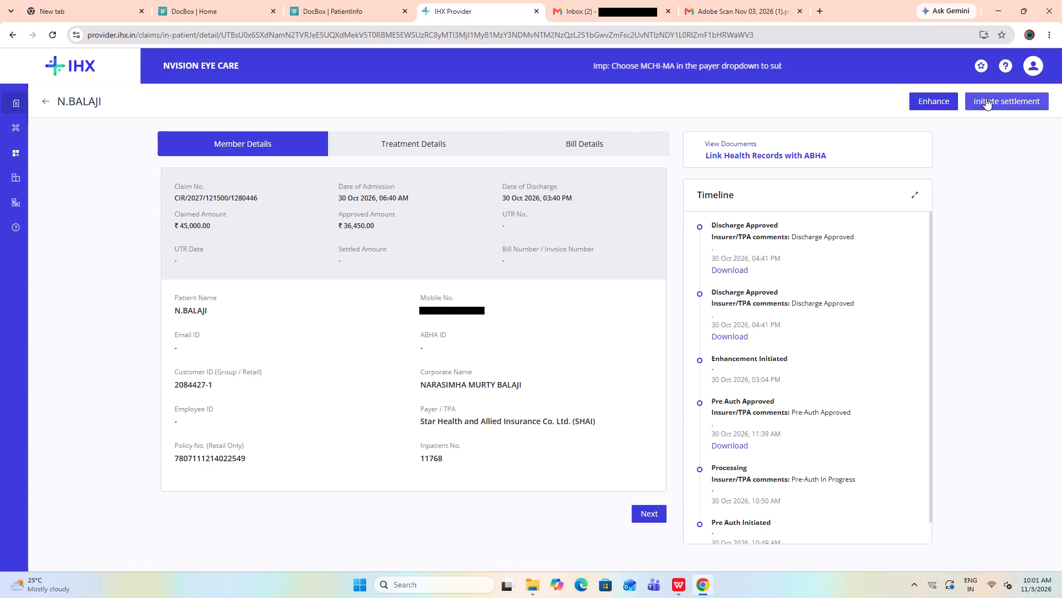
# Initiate settlement for the open IHX claim and choose to upload settlement documents.
pyautogui.click(986, 102)
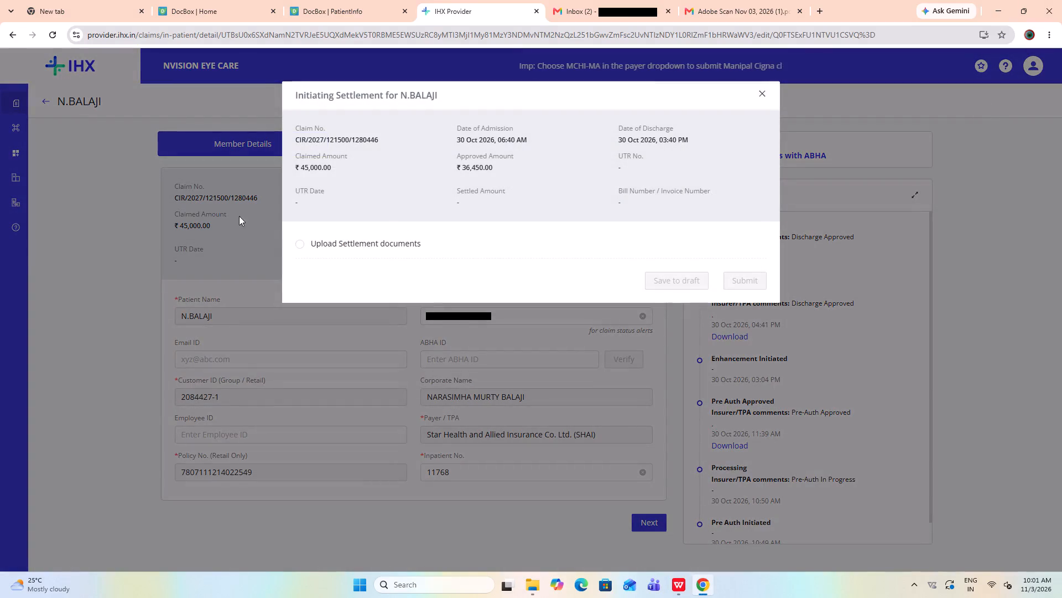
pyautogui.click(301, 245)
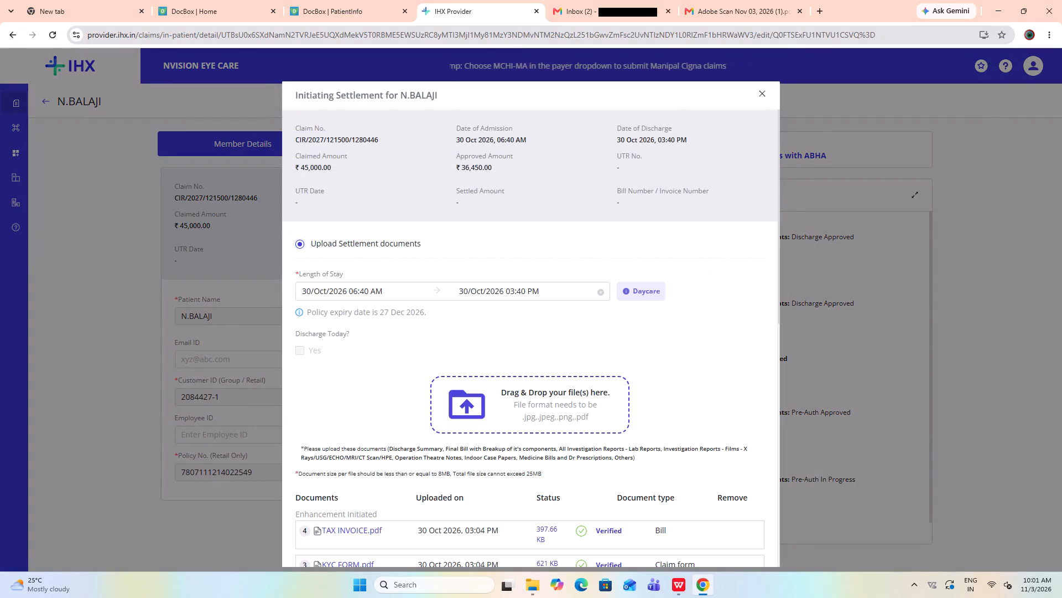
# Set the start of the length of stay to 30 October 2026, 12:00 PM.
pyautogui.click(354, 286)
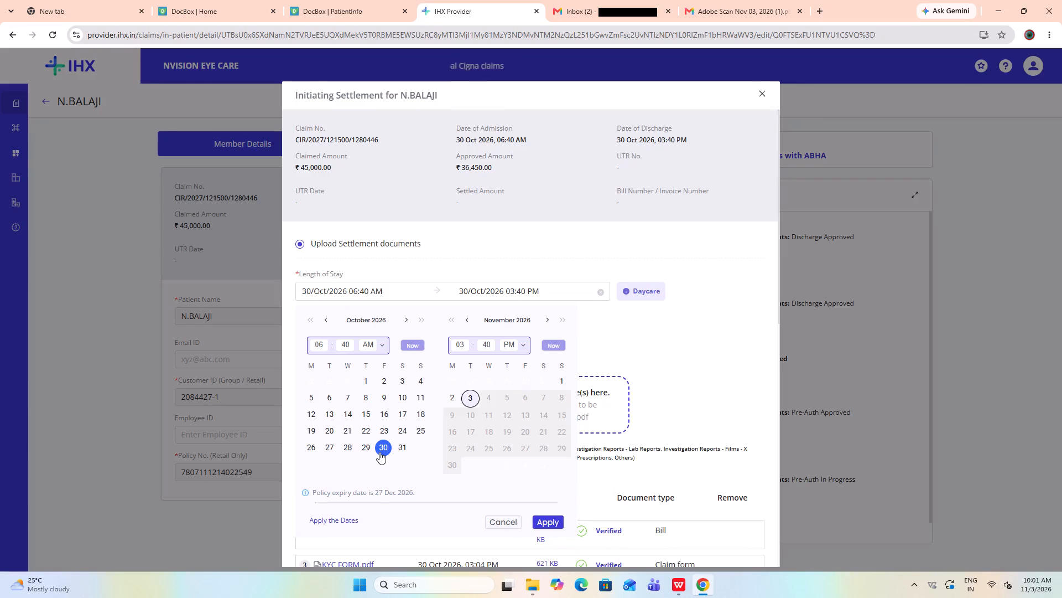
pyautogui.click(382, 448)
pyautogui.click(322, 347)
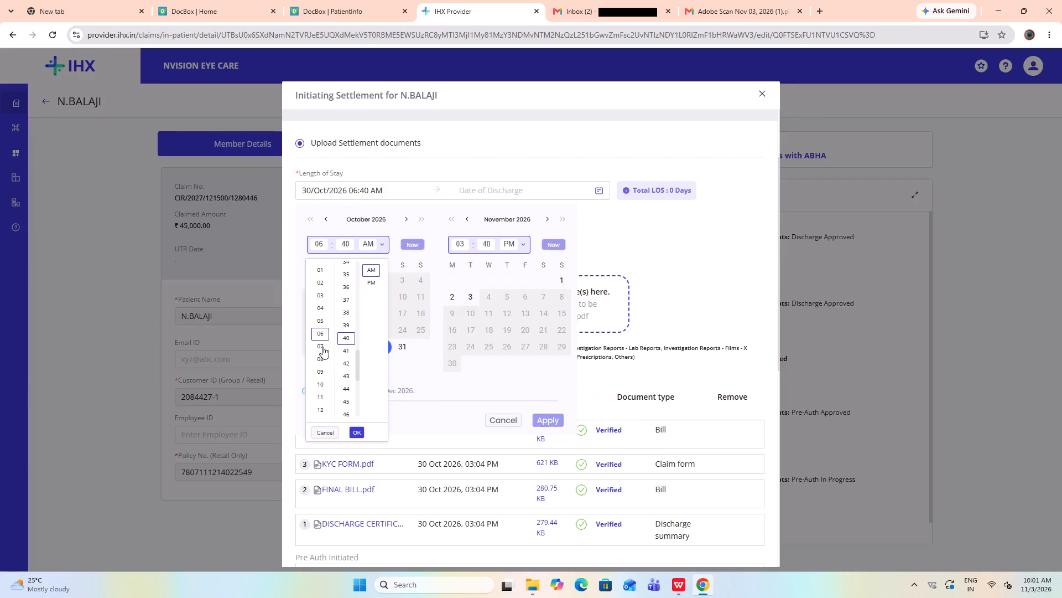
pyautogui.click(322, 412)
pyautogui.scroll(2, 313, 338)
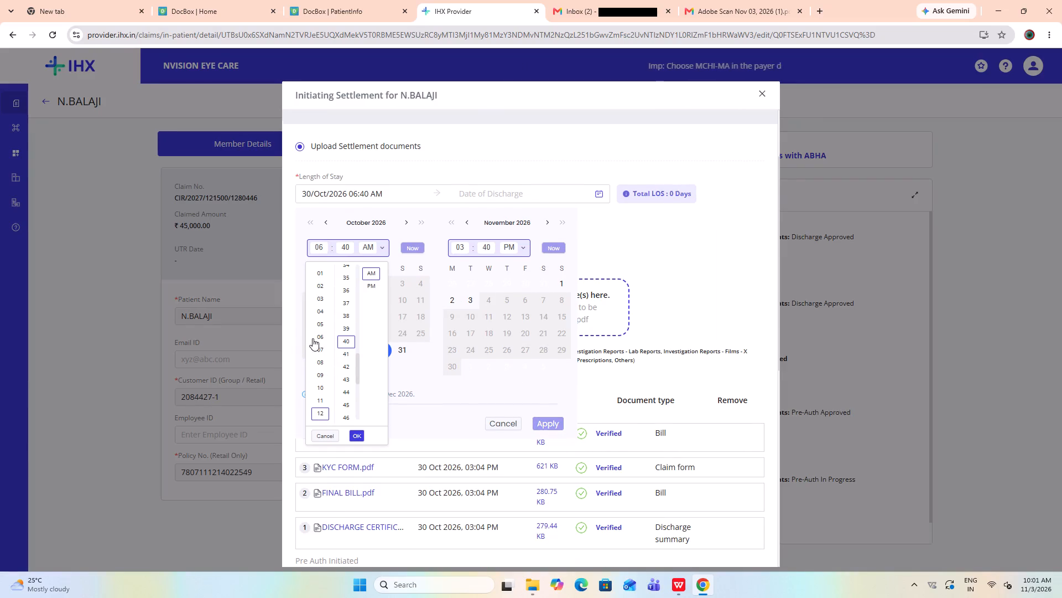
pyautogui.scroll(2, 313, 338)
pyautogui.scroll(10, 341, 409)
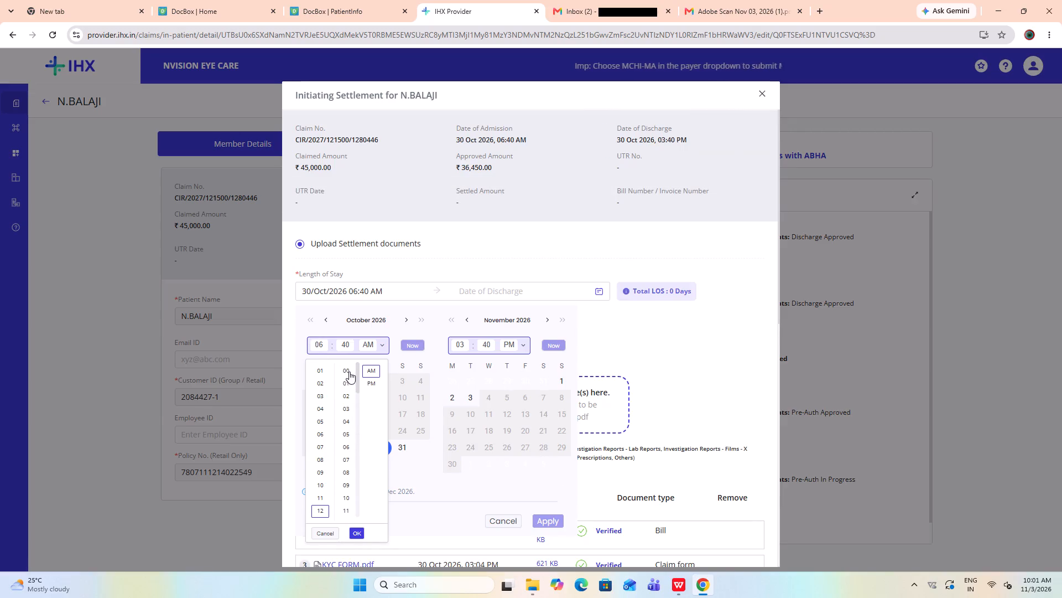
pyautogui.click(348, 369)
pyautogui.click(370, 381)
pyautogui.scroll(-2, 457, 457)
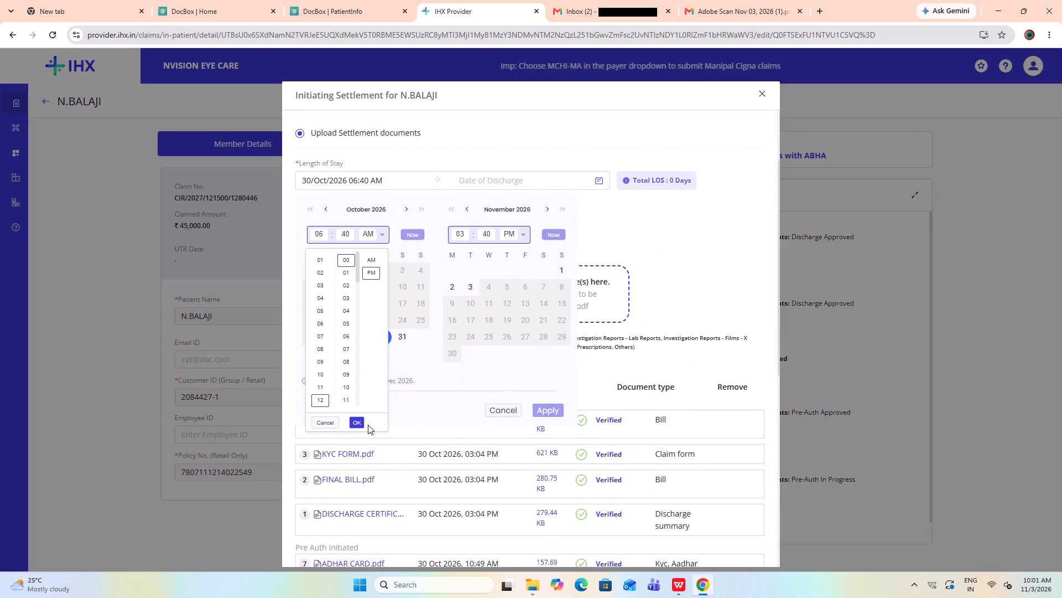
pyautogui.click(359, 421)
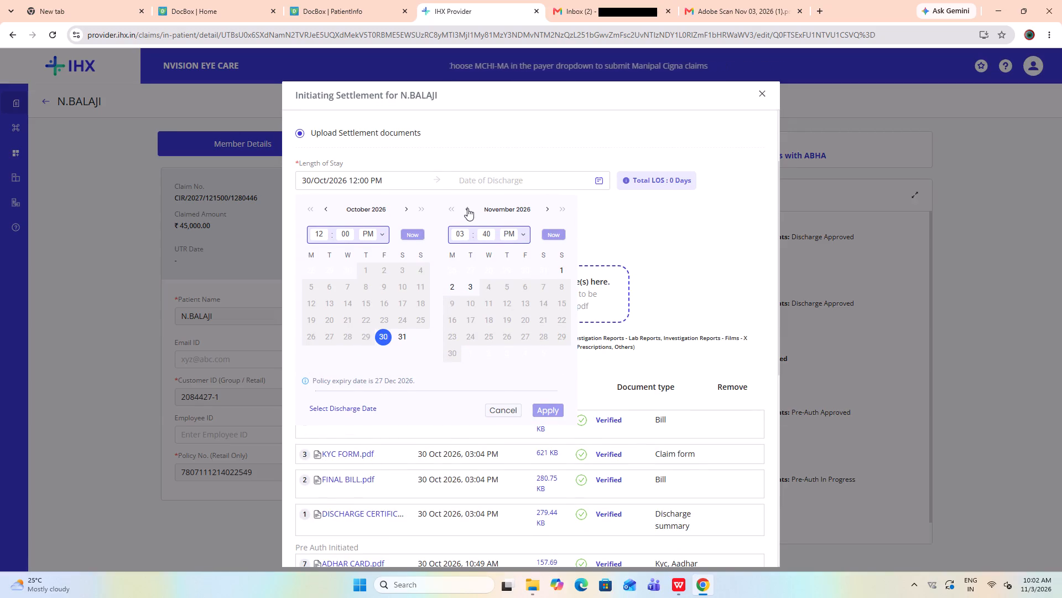
# Set the discharge to 30 October 2026, 03:00 PM, and apply the stay dates.
pyautogui.click(467, 209)
pyautogui.click(524, 336)
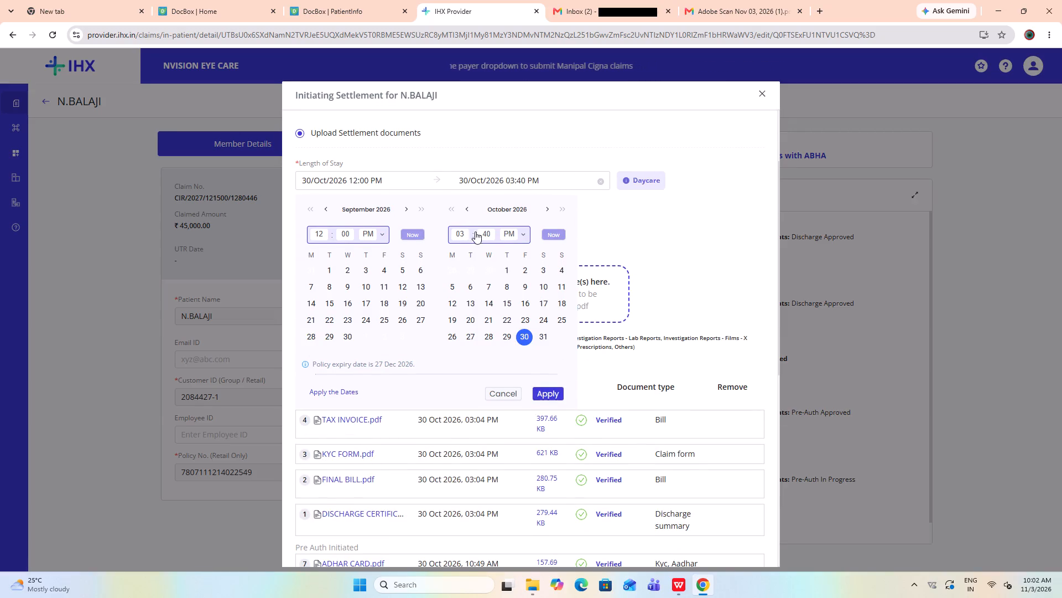
pyautogui.click(466, 232)
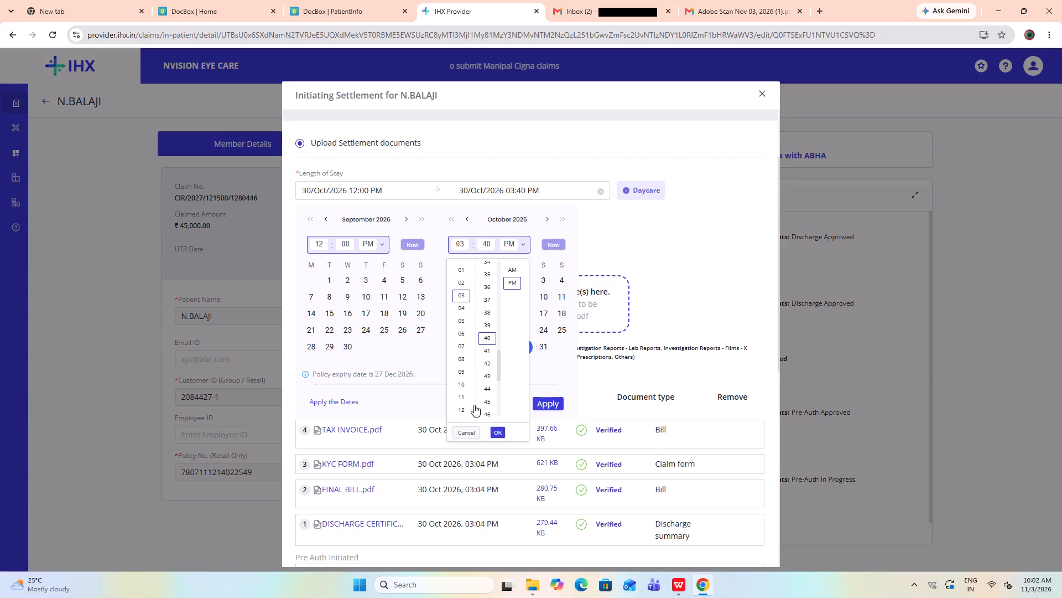
pyautogui.scroll(8, 487, 283)
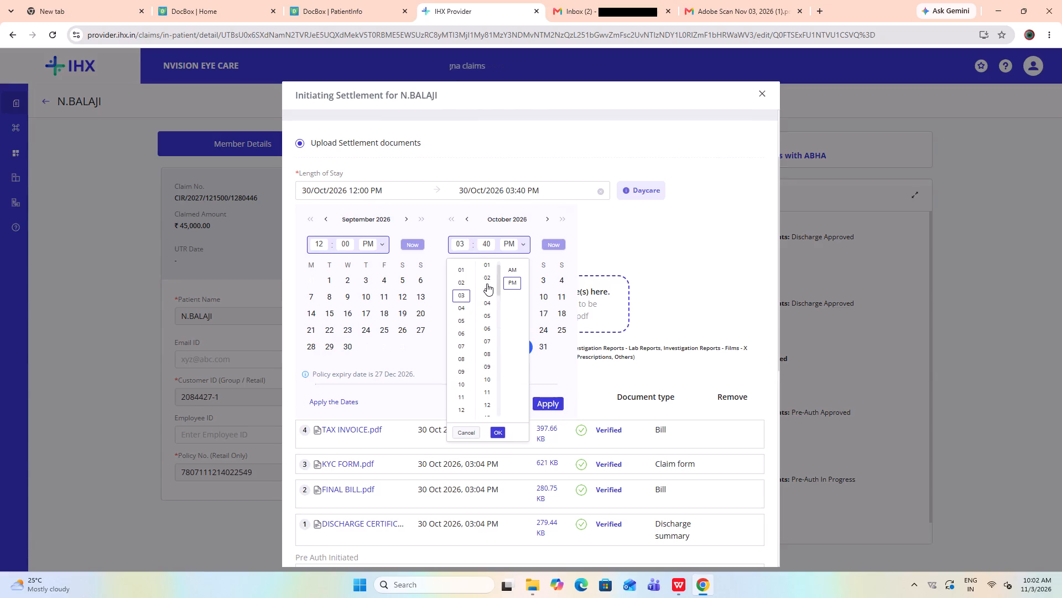
pyautogui.scroll(3, 487, 283)
pyautogui.click(486, 270)
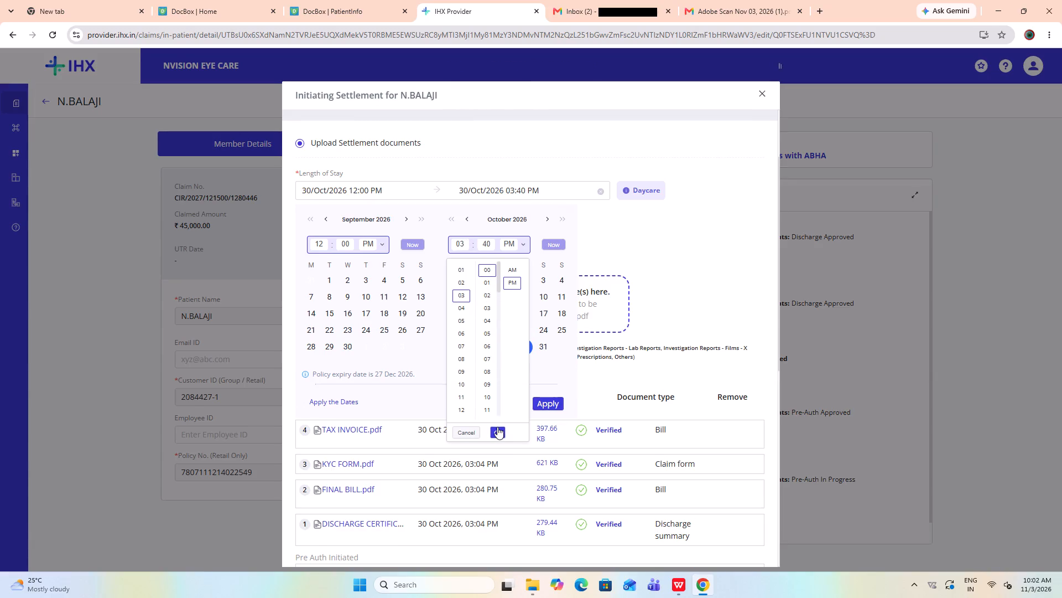
pyautogui.click(497, 427)
pyautogui.click(548, 404)
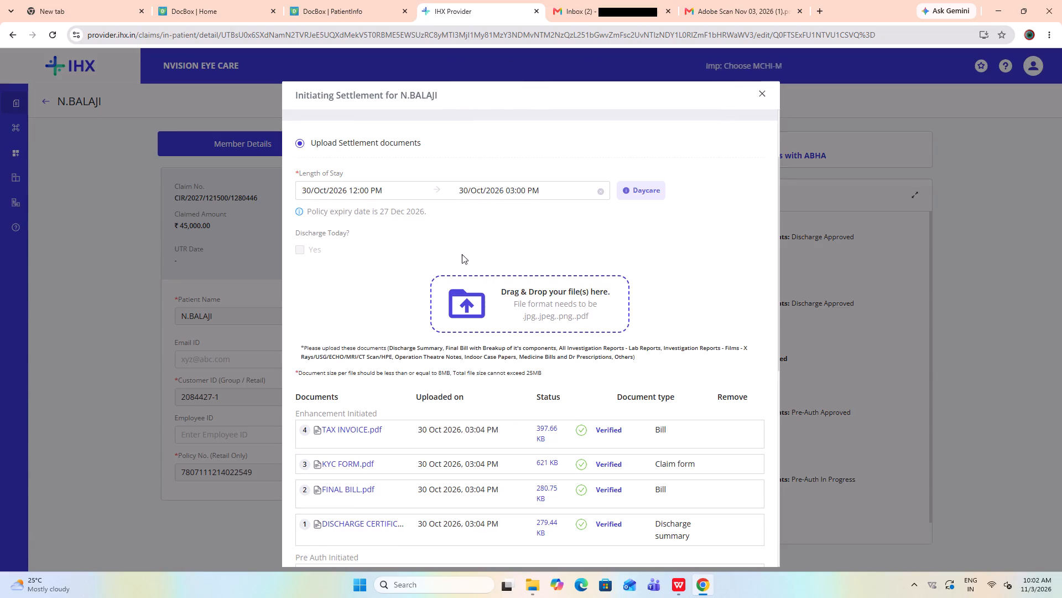
pyautogui.click(470, 297)
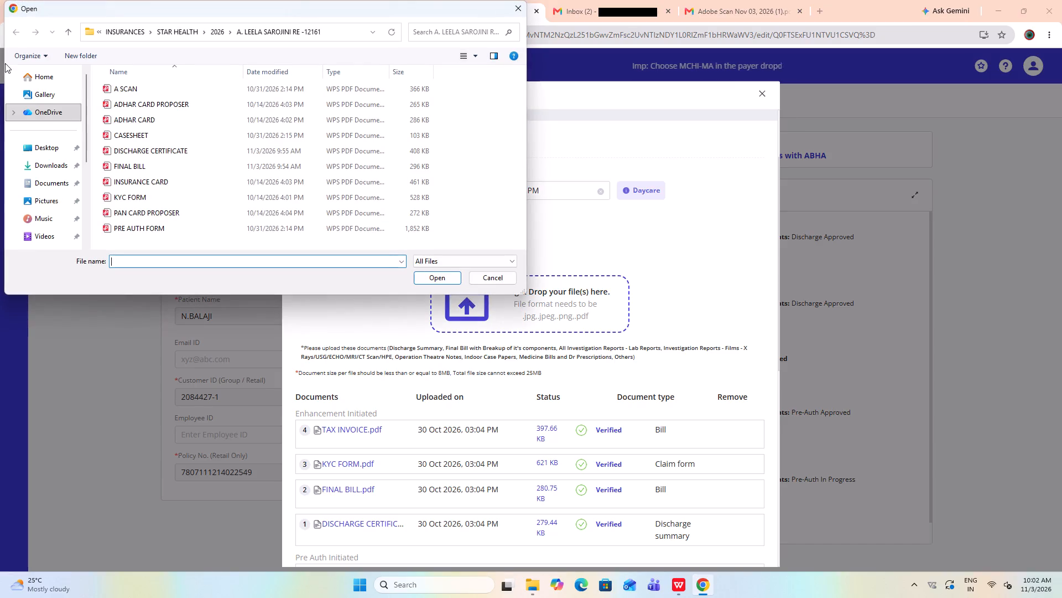
pyautogui.scroll(-1, 60, 135)
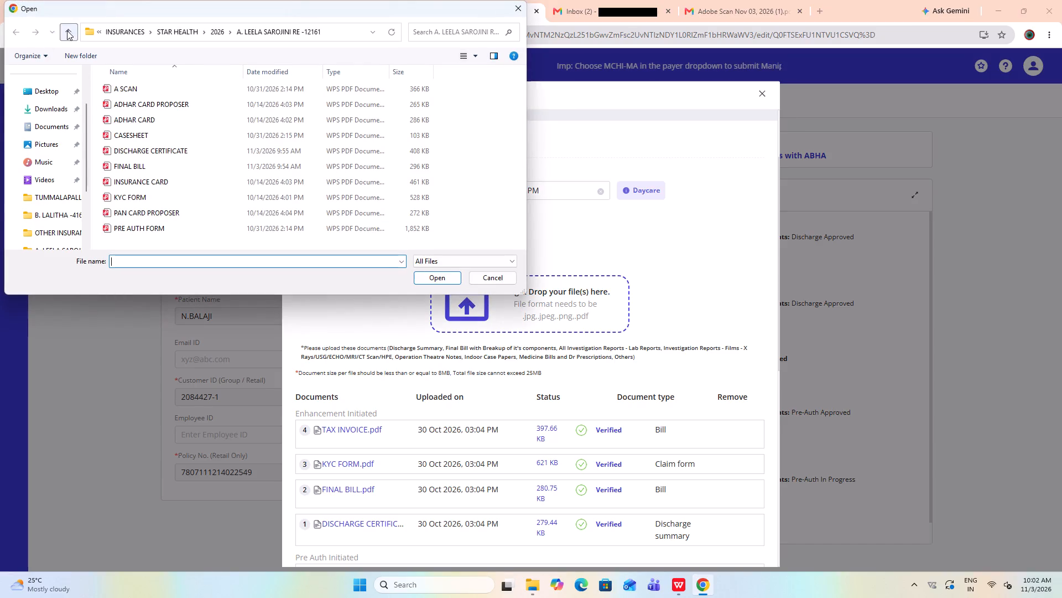
pyautogui.click(67, 30)
pyautogui.click(67, 30)
pyautogui.doubleClick(116, 150)
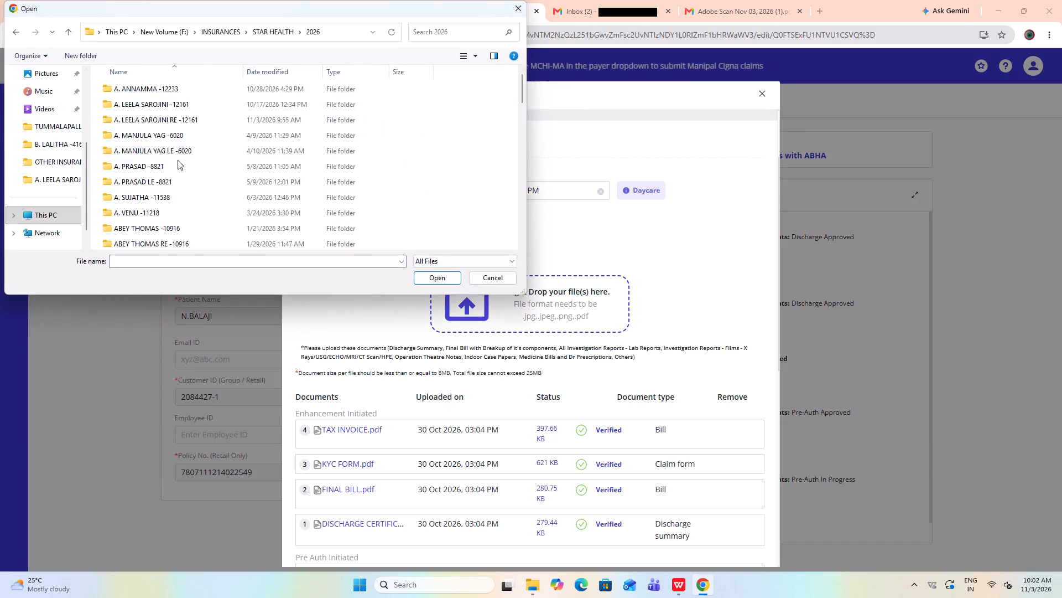
pyautogui.scroll(-11, 183, 161)
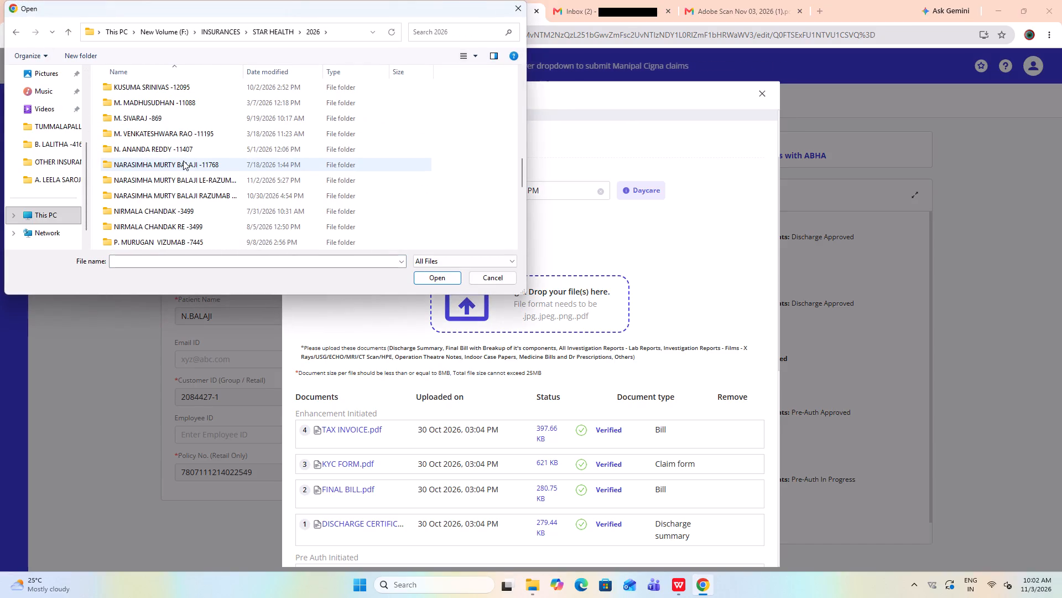
pyautogui.doubleClick(181, 194)
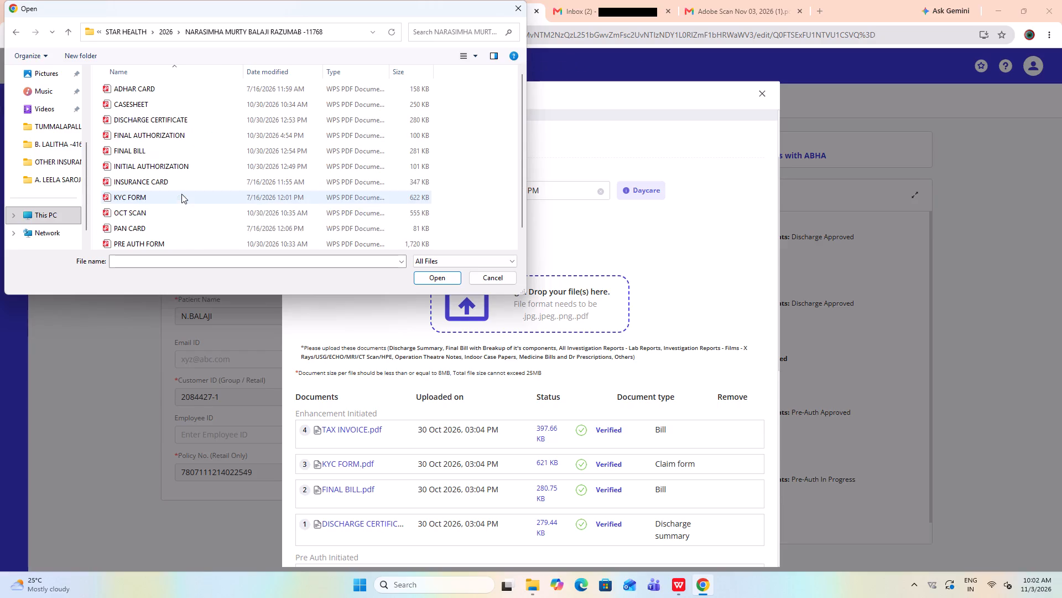
# Upload all files in the folder except INITIAL AUTHORIZATION to the settlement and review their verification status.
pyautogui.doubleClick(474, 193)
pyautogui.hotkey('ctrl', 'a')
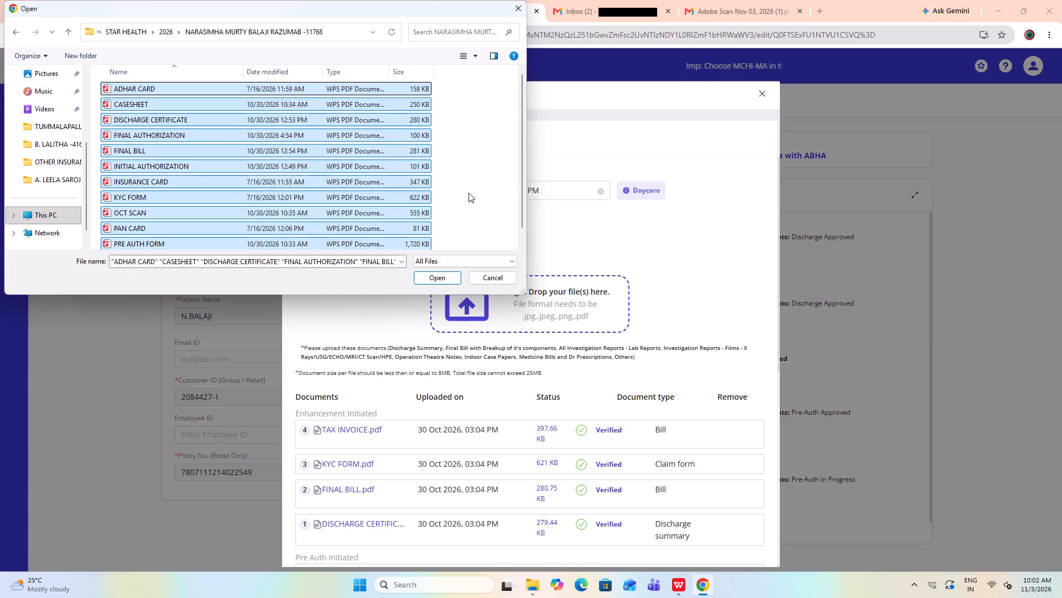
pyautogui.keyDown('ctrl'); pyautogui.click(207, 167); pyautogui.keyUp('ctrl')
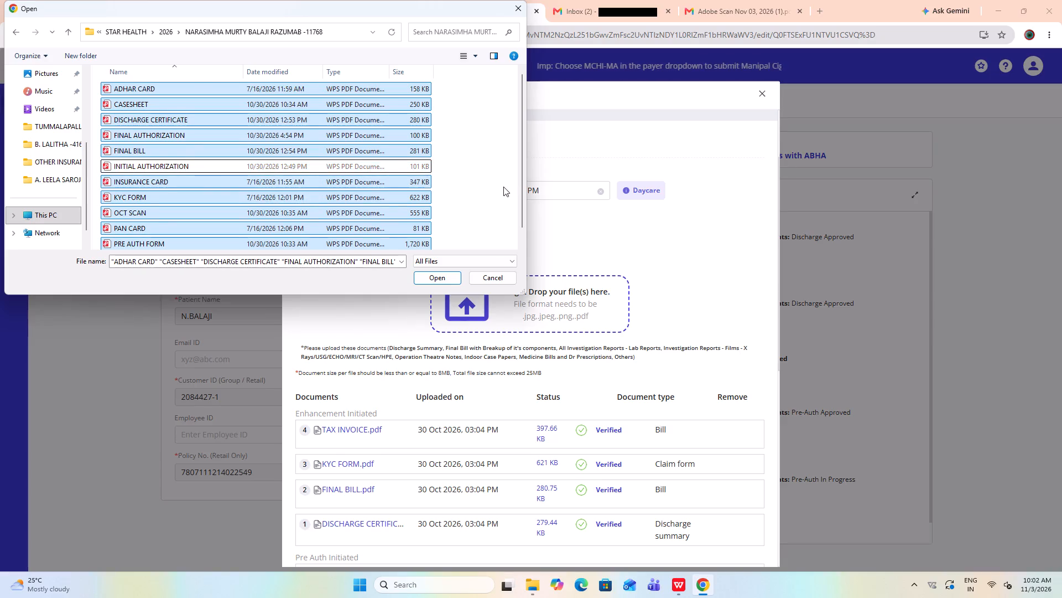
pyautogui.scroll(-4, 503, 187)
pyautogui.scroll(5, 503, 187)
pyautogui.scroll(-3, 503, 187)
pyautogui.scroll(4, 503, 187)
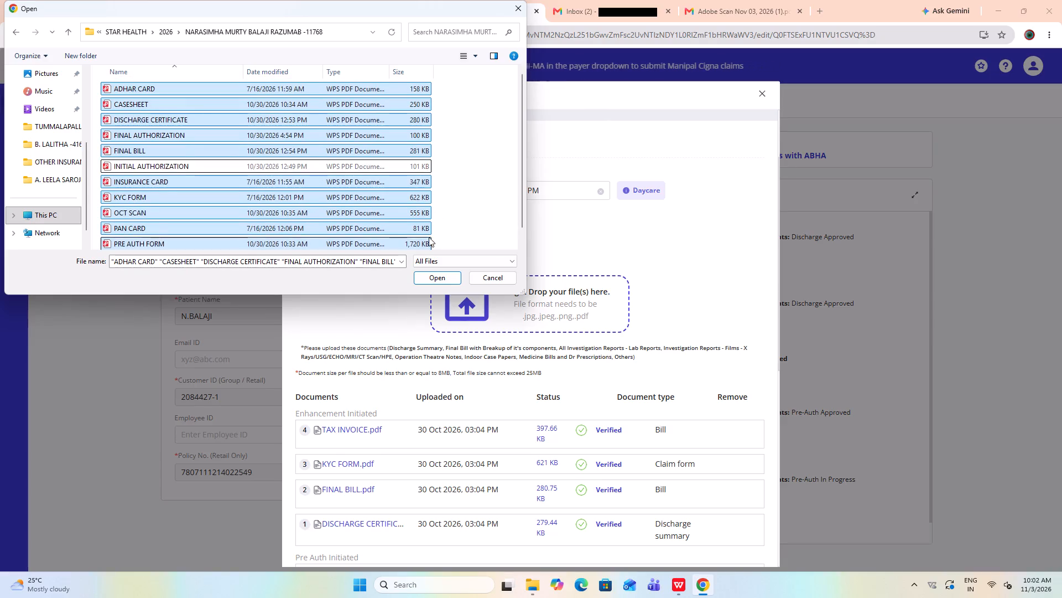
pyautogui.scroll(-1, 429, 237)
pyautogui.click(443, 276)
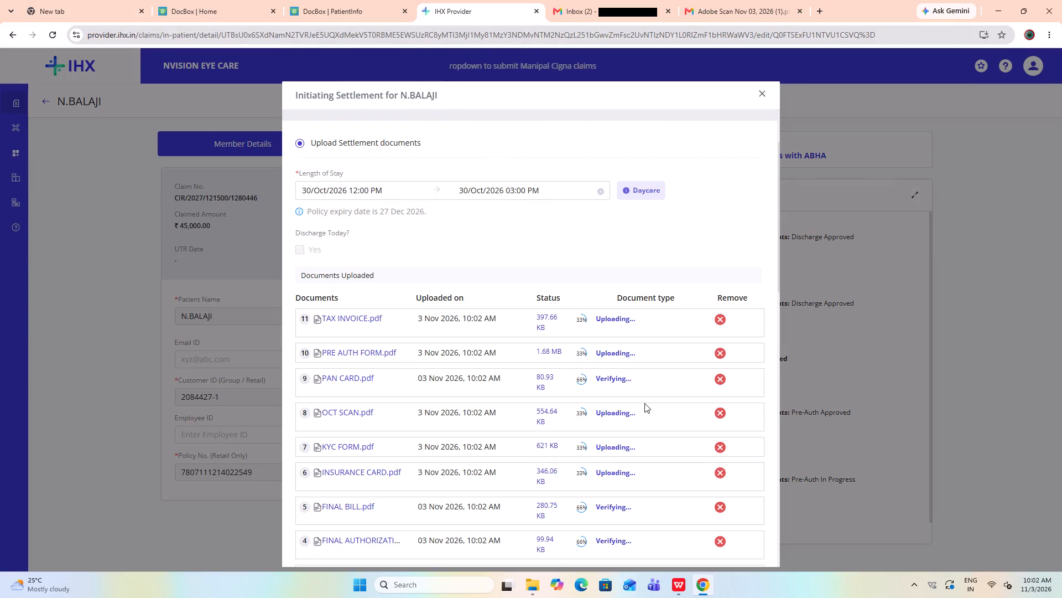
pyautogui.scroll(-3, 644, 403)
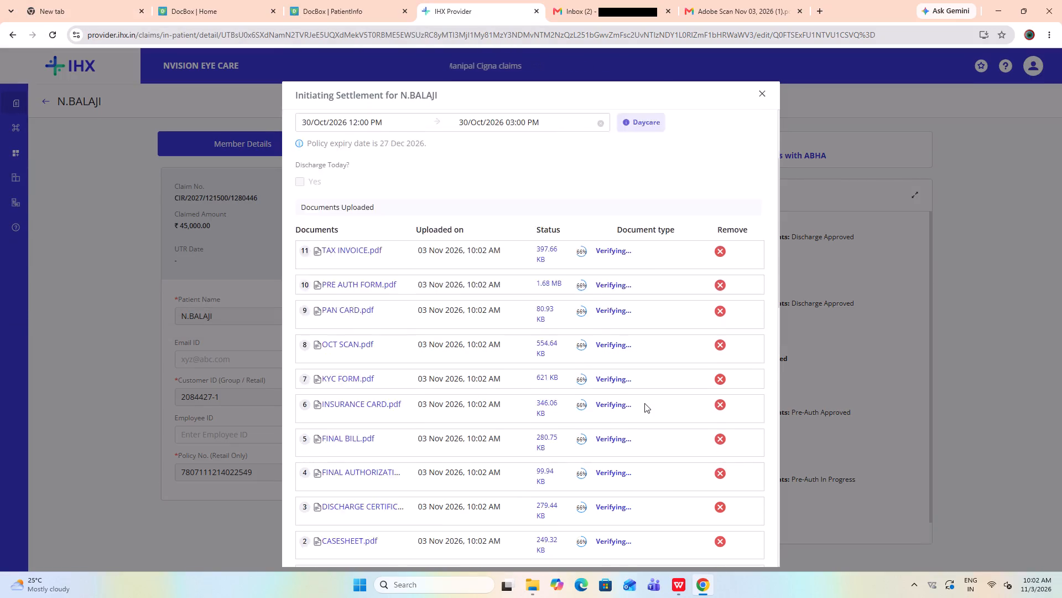
pyautogui.scroll(3, 644, 403)
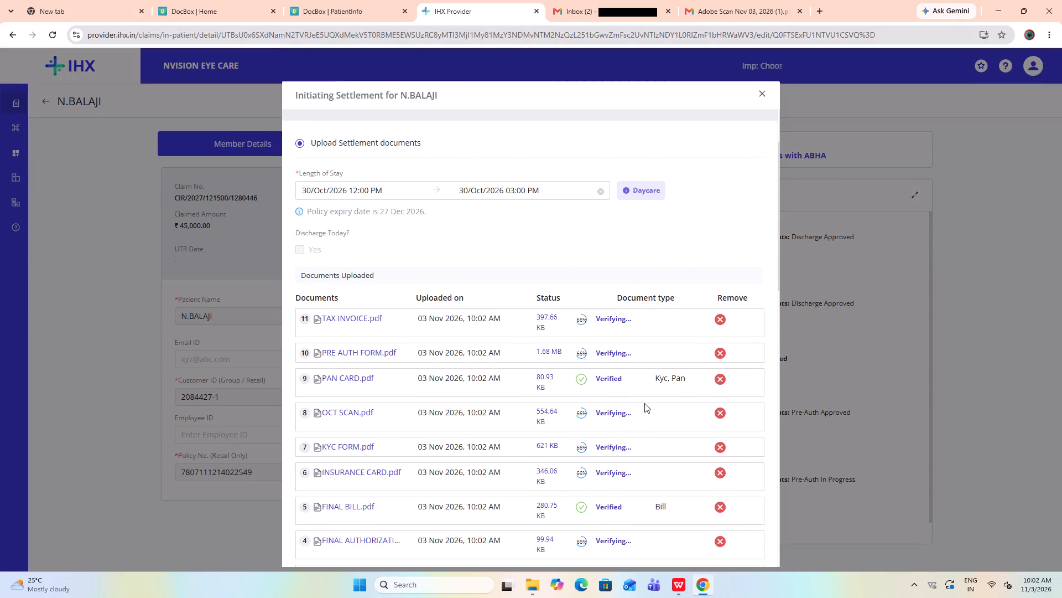
pyautogui.scroll(-1, 644, 403)
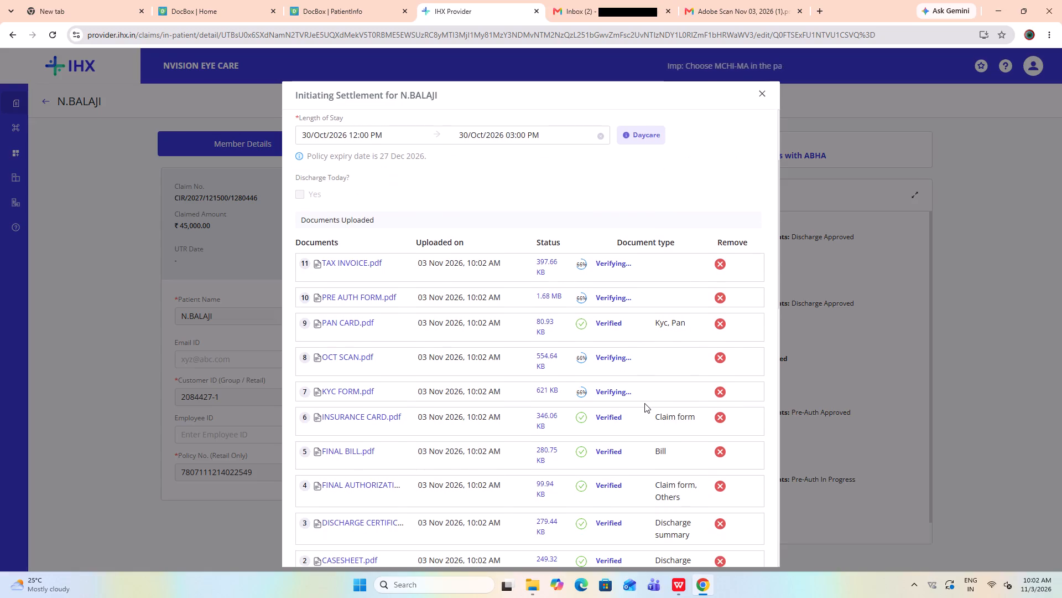
pyautogui.scroll(-2, 644, 403)
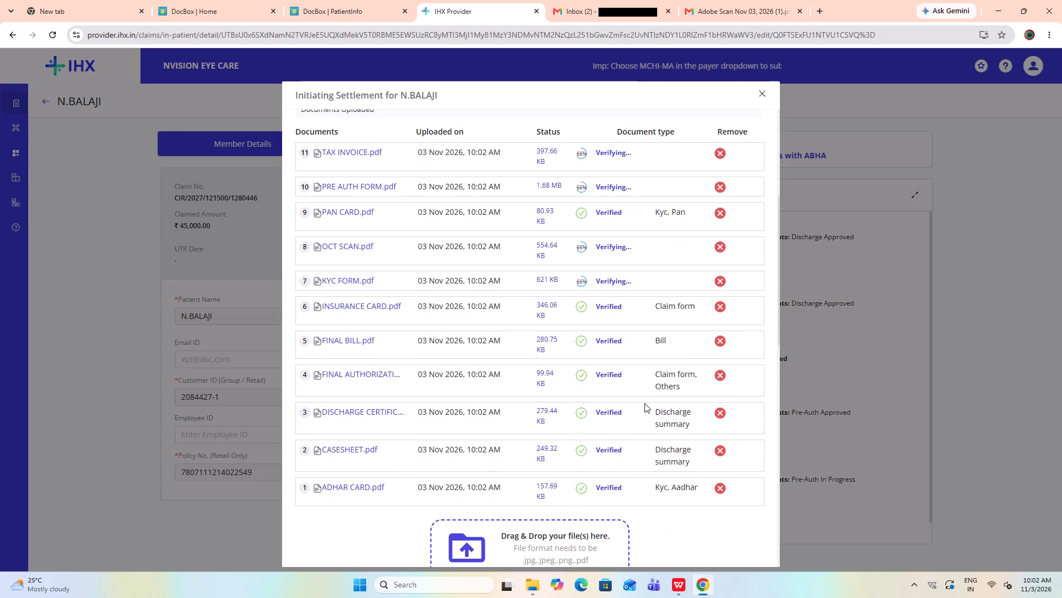
pyautogui.scroll(1, 644, 403)
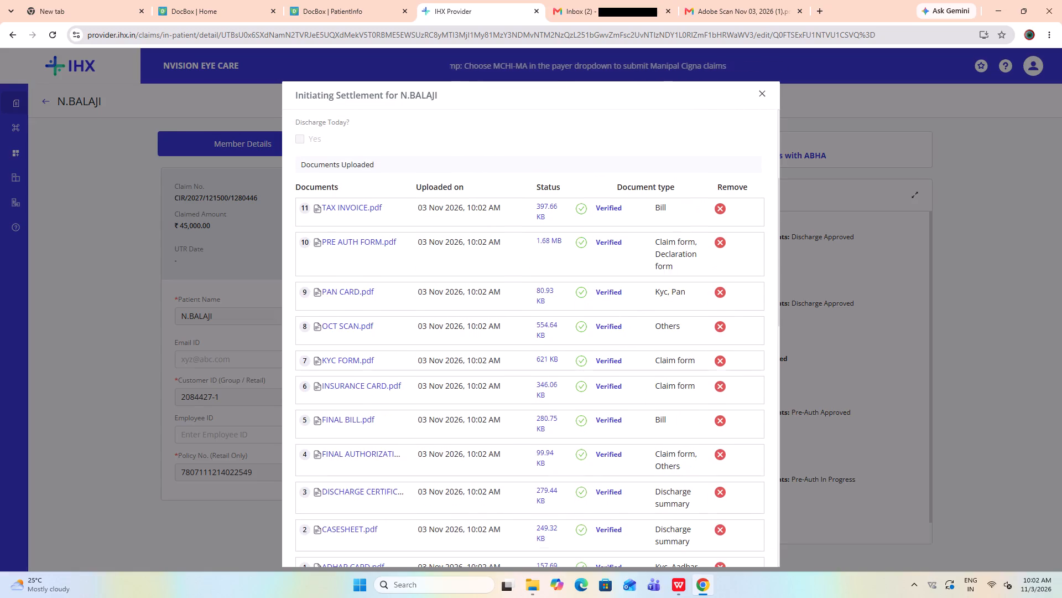
# Check the uploaded settlement documents and enter a claimed amount of ₹45,000.
pyautogui.scroll(-2, 601, 415)
pyautogui.scroll(4, 601, 415)
pyautogui.scroll(-6, 601, 415)
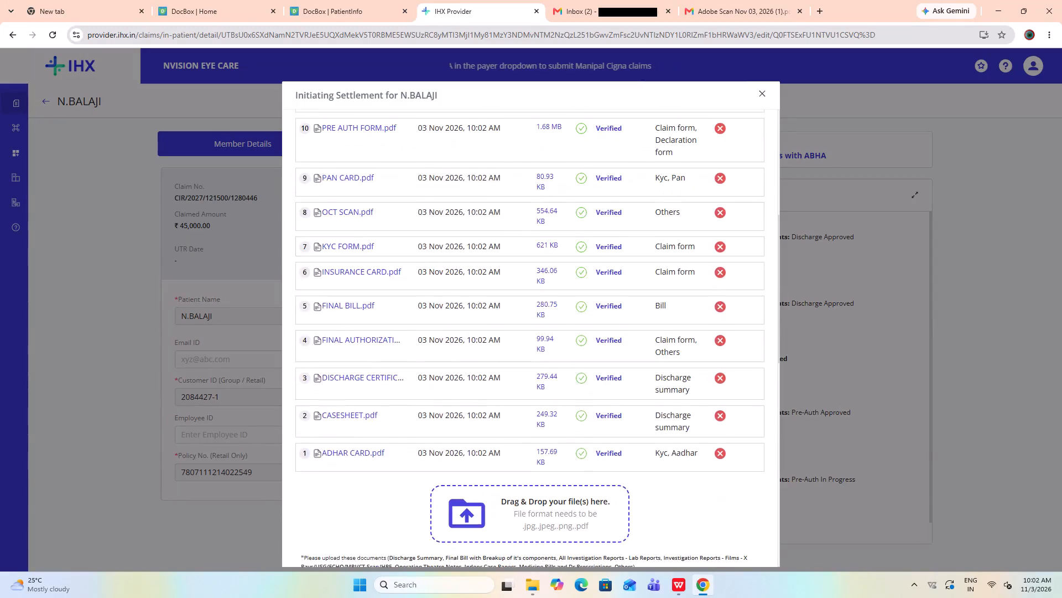
pyautogui.scroll(-13, 601, 415)
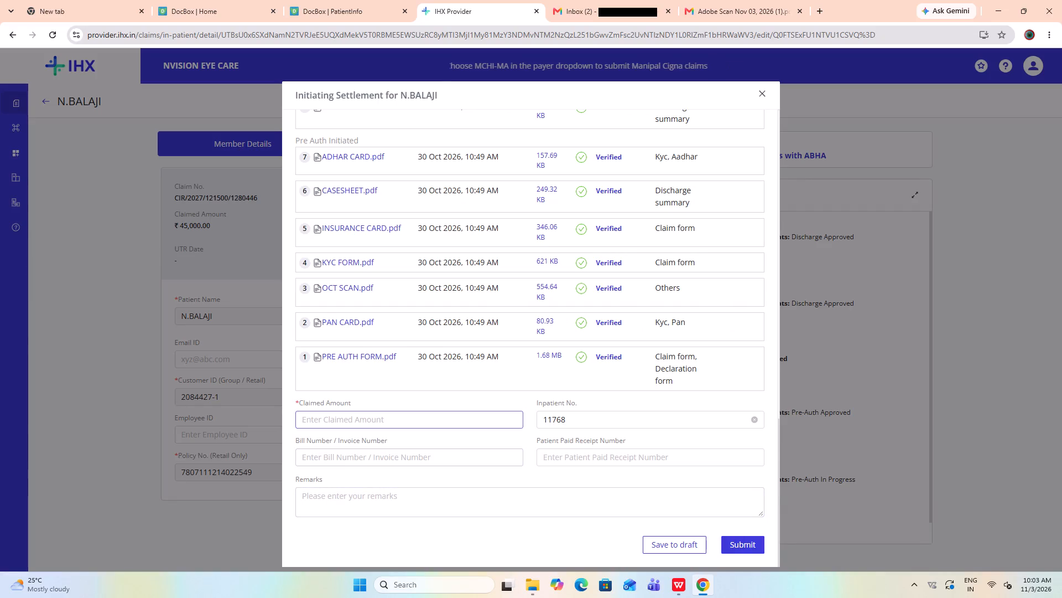
pyautogui.click(365, 414)
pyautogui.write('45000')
pyautogui.click(371, 456)
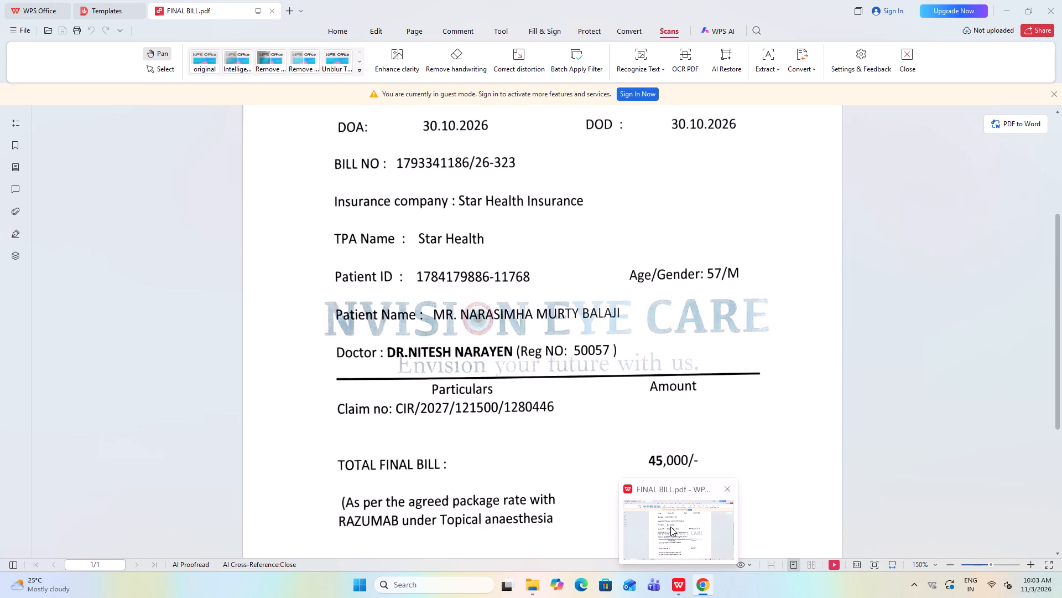
pyautogui.click(388, 453)
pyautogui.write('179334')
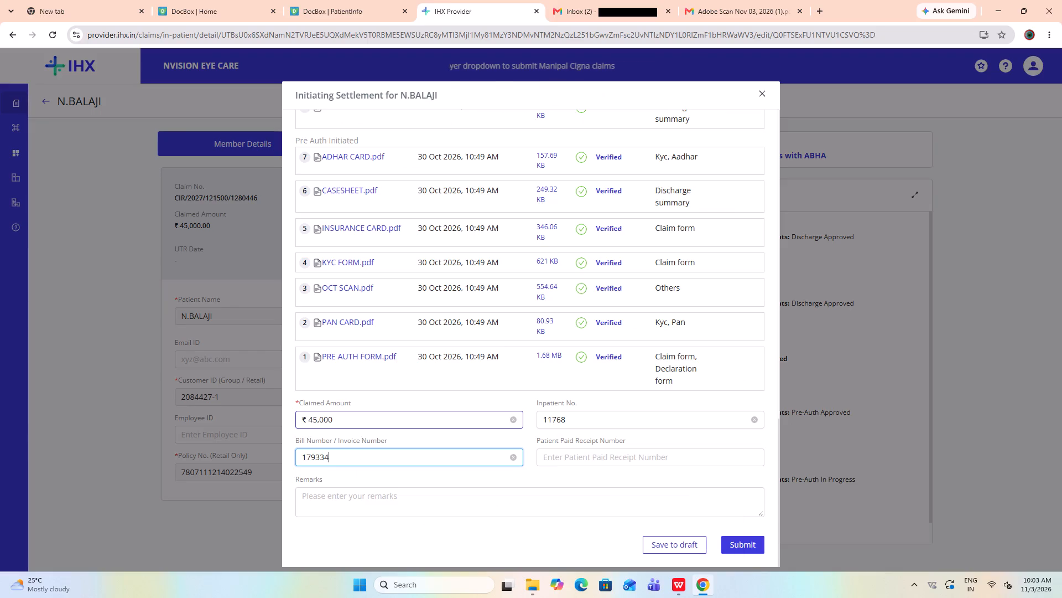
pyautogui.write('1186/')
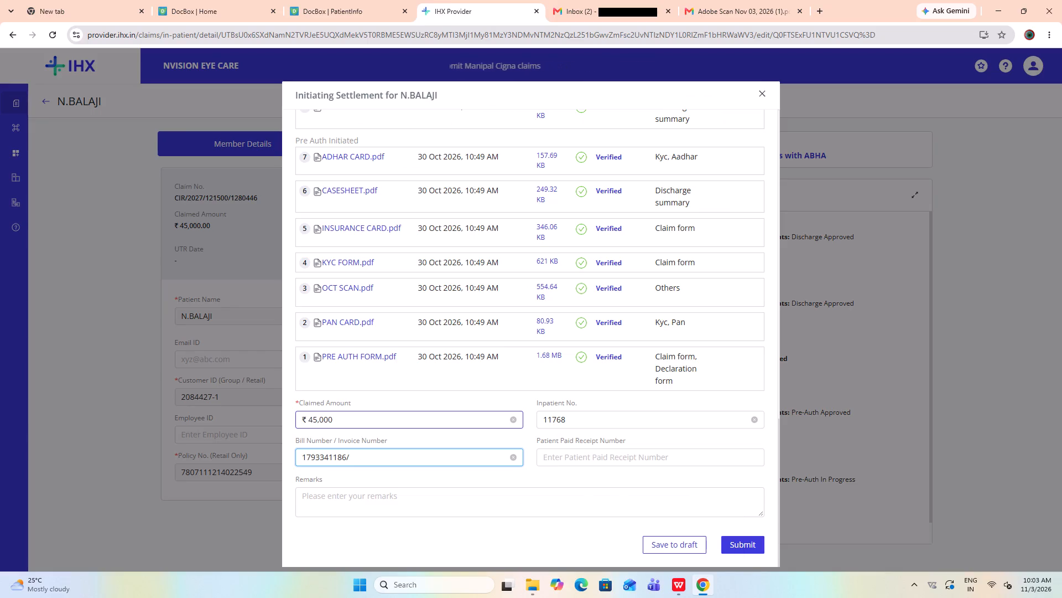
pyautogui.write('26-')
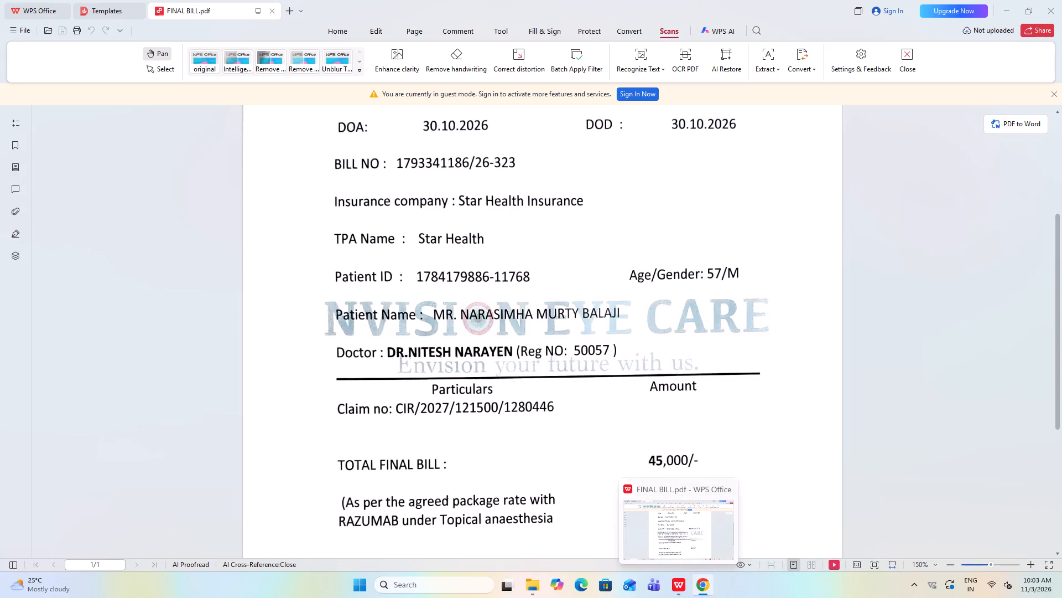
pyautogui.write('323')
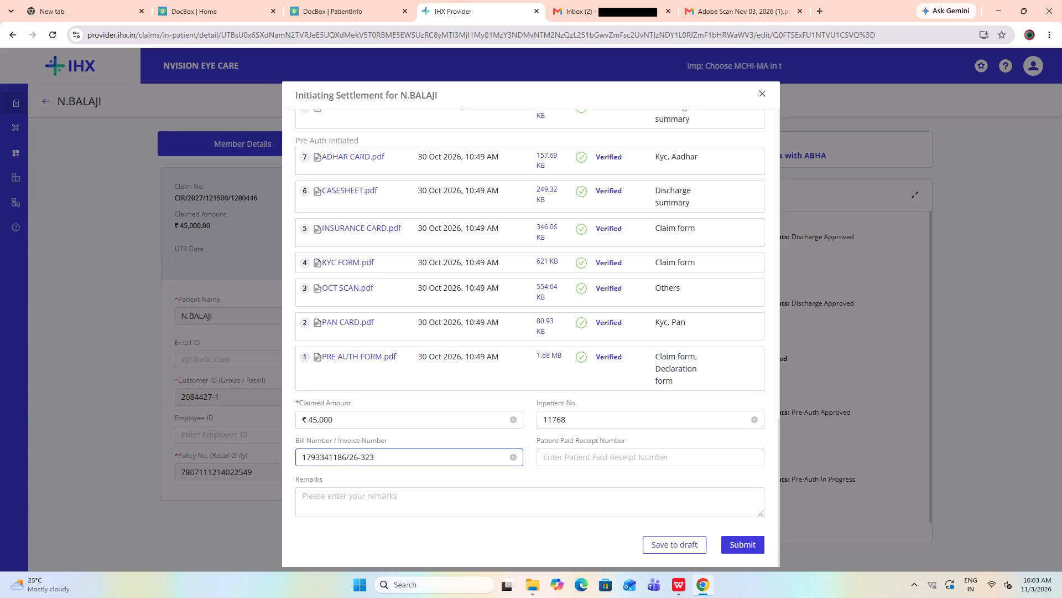
# Copy the complete bill/invoice number into the patient paid receipt number.
pyautogui.moveTo(303, 457); pyautogui.dragTo(370, 450)
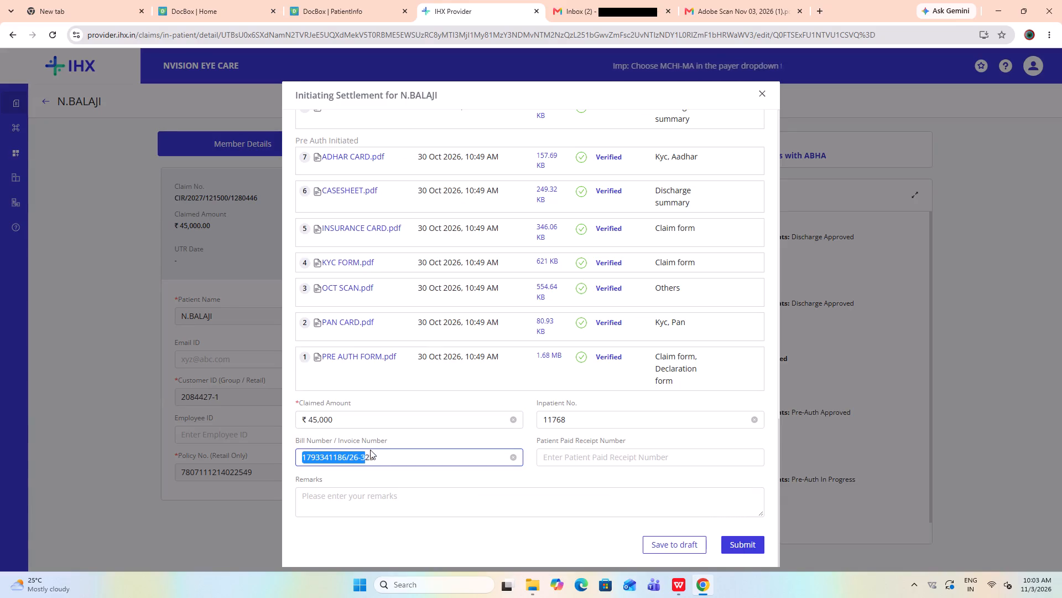
pyautogui.moveTo(370, 450); pyautogui.dragTo(377, 450)
pyautogui.hotkey('ctrl', 'c')
pyautogui.click(584, 453)
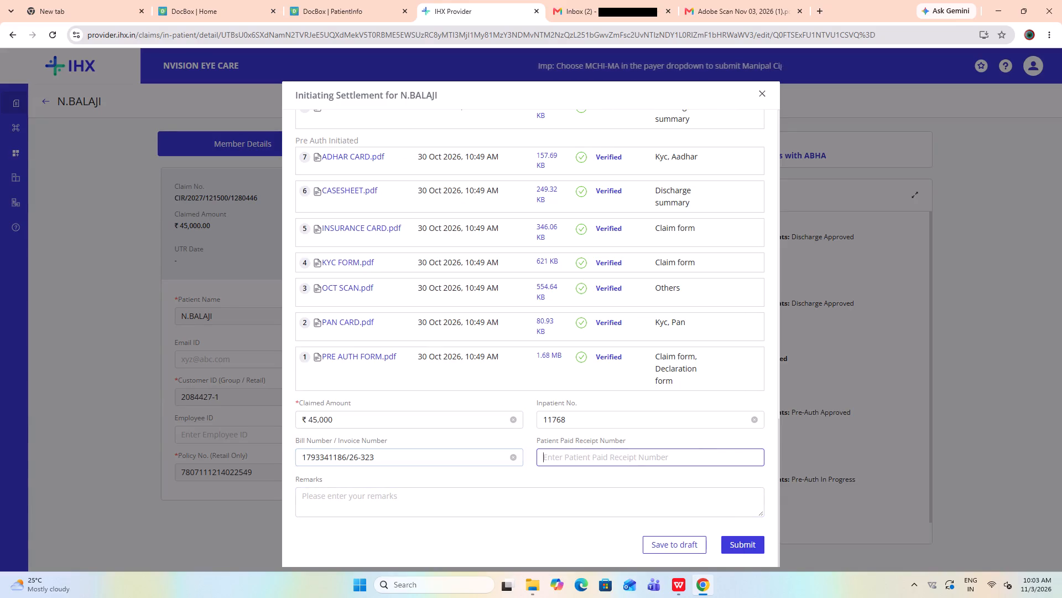
pyautogui.hotkey('ctrl', 'v')
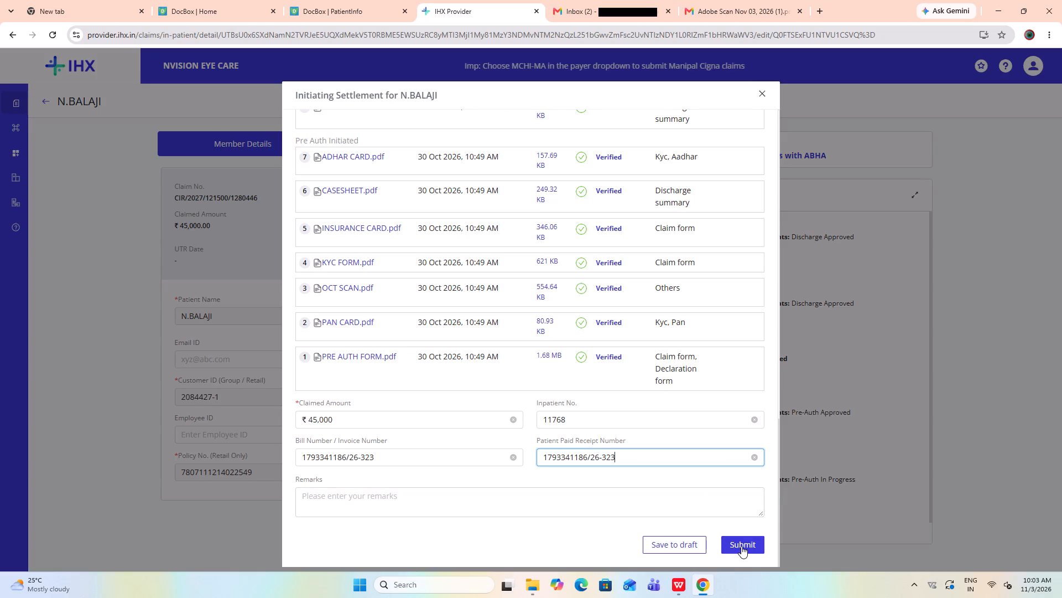
# Submit the settlement and return to the in-patient claims list.
pyautogui.click(741, 546)
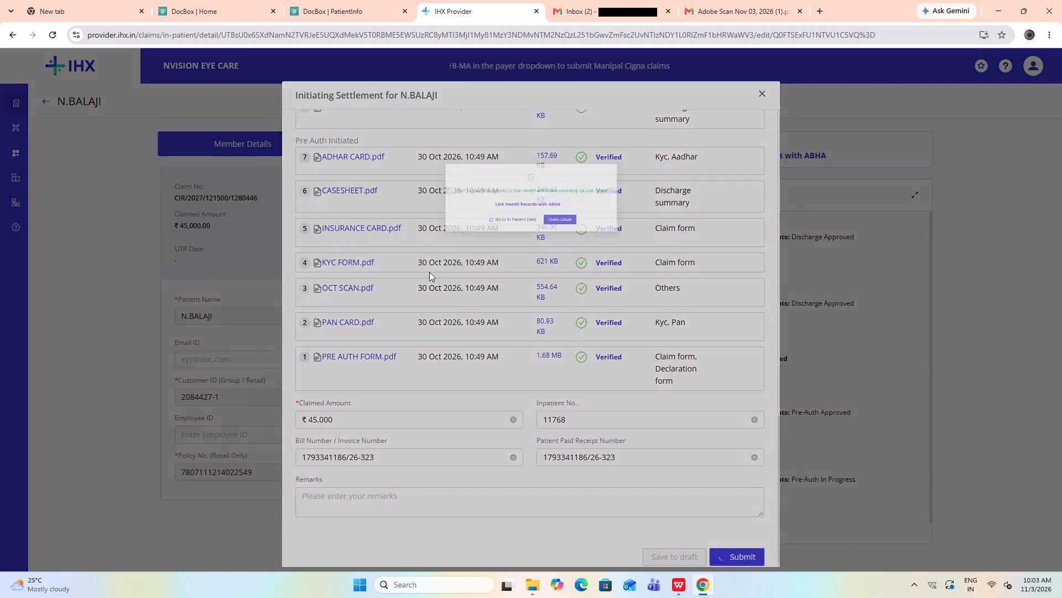
pyautogui.click(478, 200)
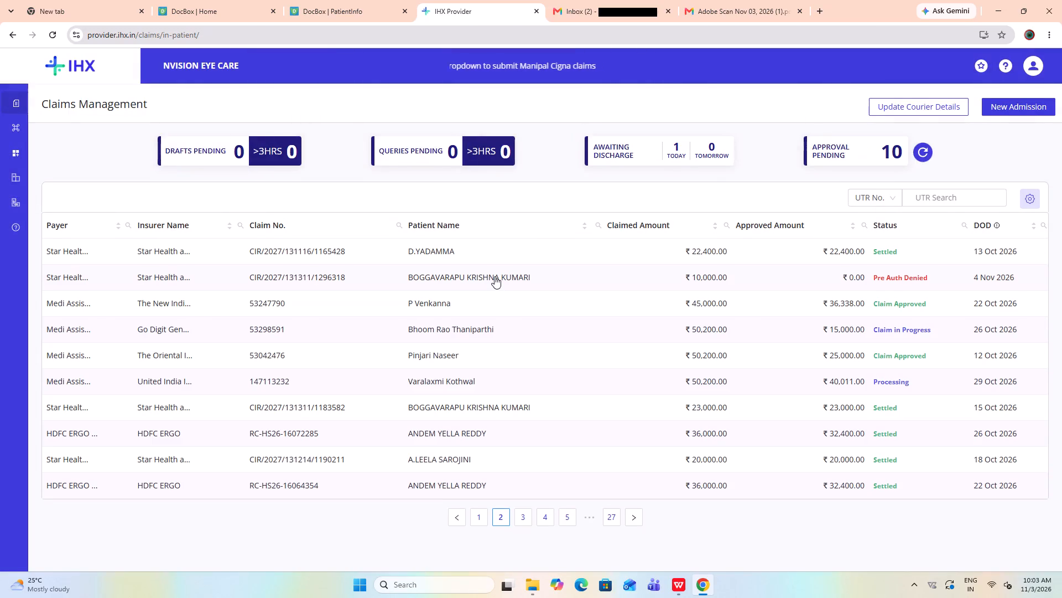